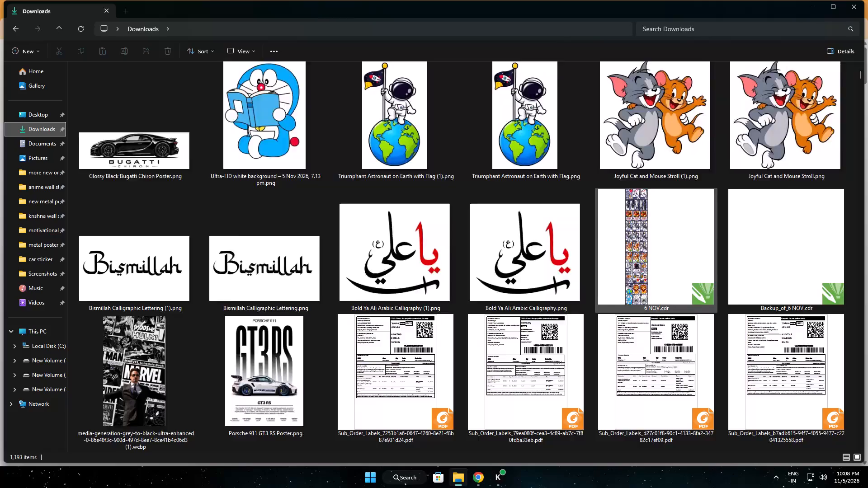
Open Backup_of_6 NOV.cdr from the Downloads folder in CorelDRAW.
scroll(535, 183, "down", 2)
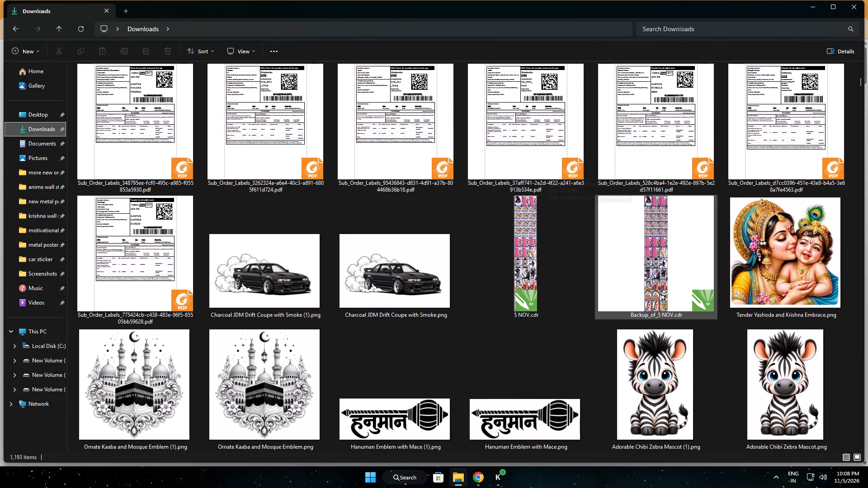
scroll(600, 254, "up", 4)
scroll(603, 254, "down", 3)
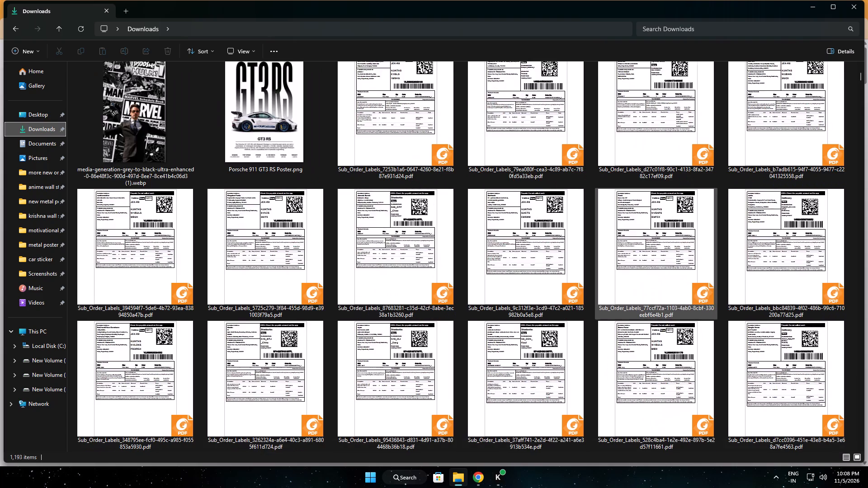
scroll(601, 264, "up", 4)
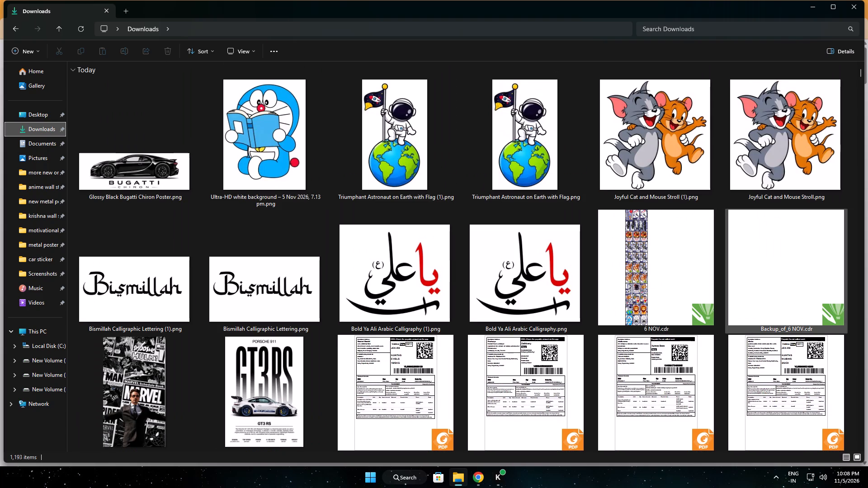
double_click(773, 297)
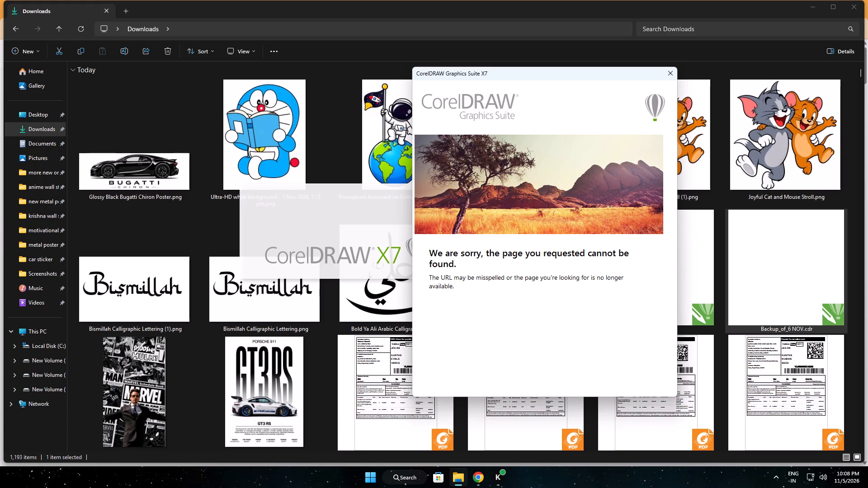
left_click(645, 386)
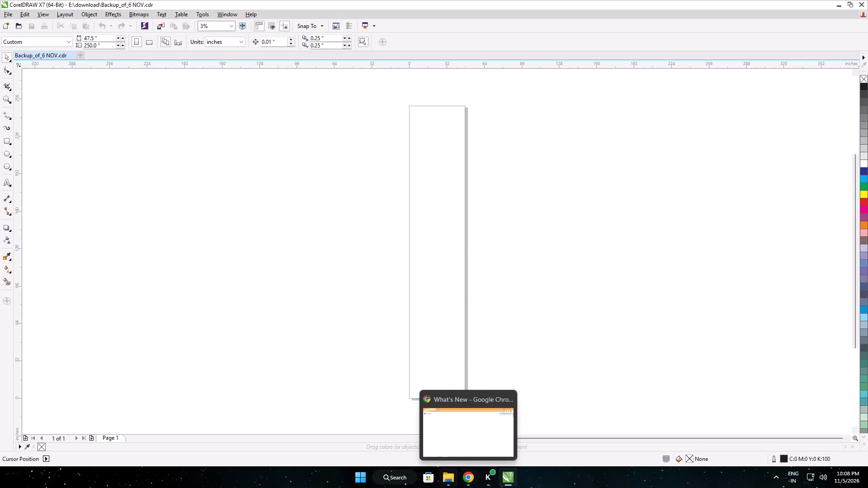
Switch to Chrome and open the ZOMST browser profile.
left_click(448, 478)
left_click(468, 479)
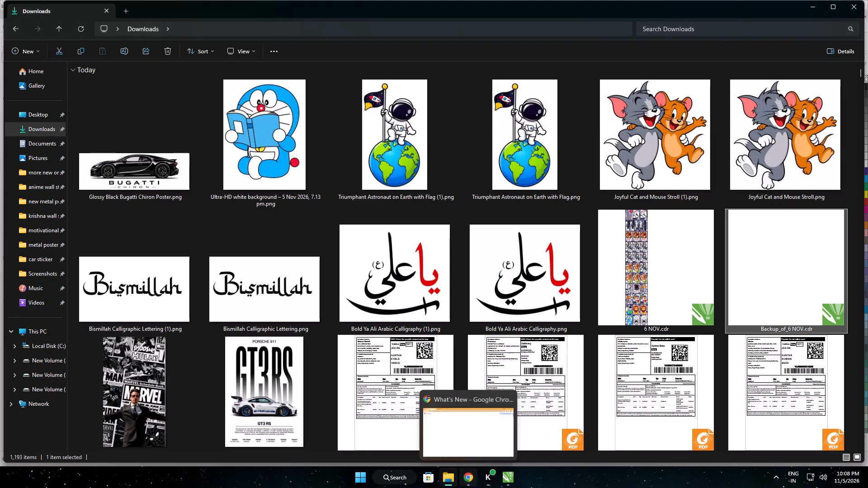
left_click(834, 31)
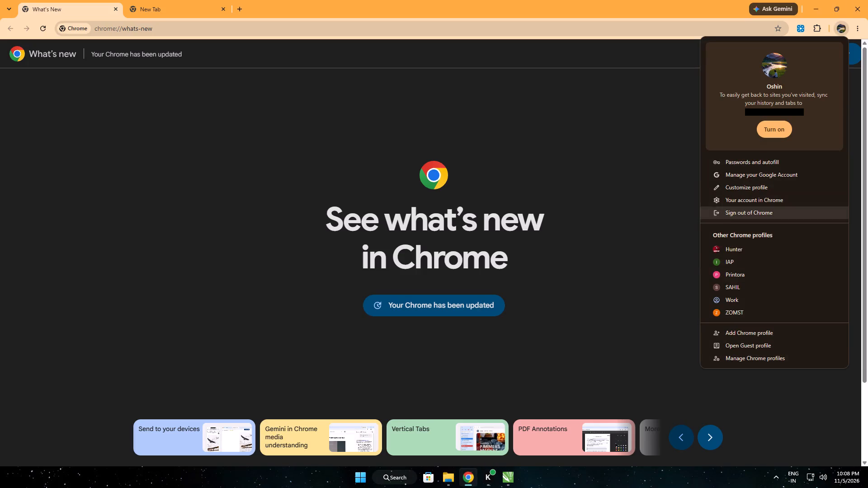
left_click(721, 316)
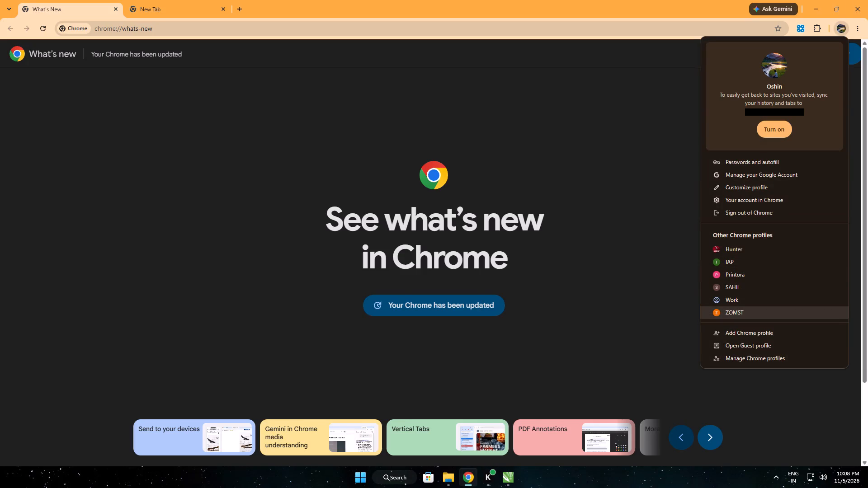
Open 6 NOV.cdr from the Downloads folder in CorelDRAW, alongside the backup document.
left_click(493, 475)
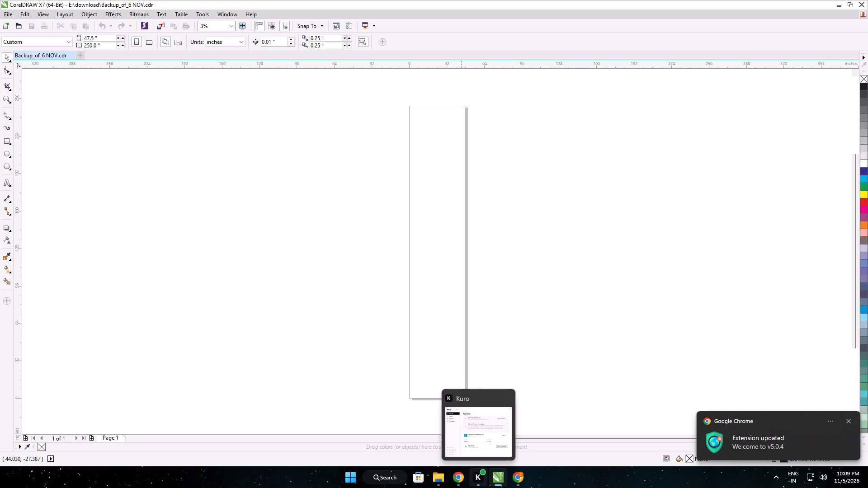
left_click(439, 478)
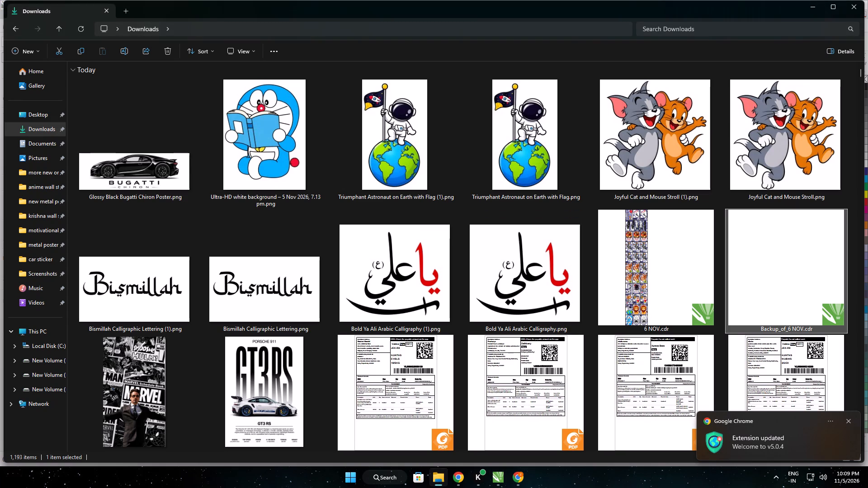
double_click(686, 307)
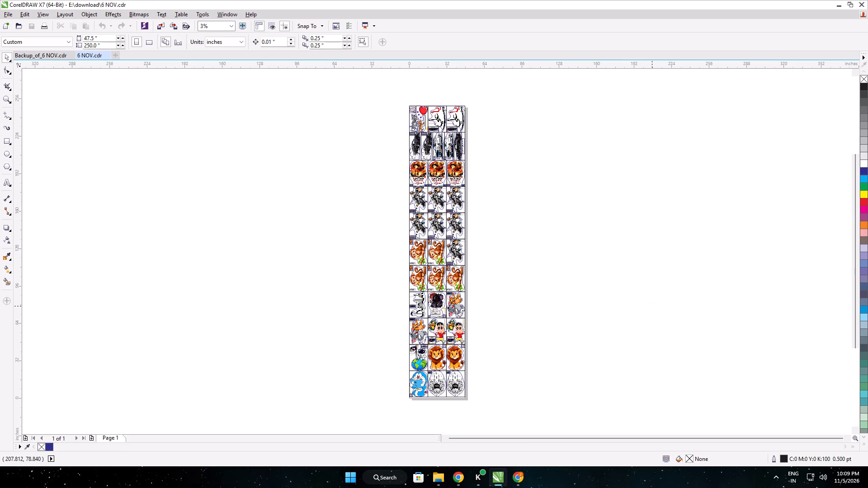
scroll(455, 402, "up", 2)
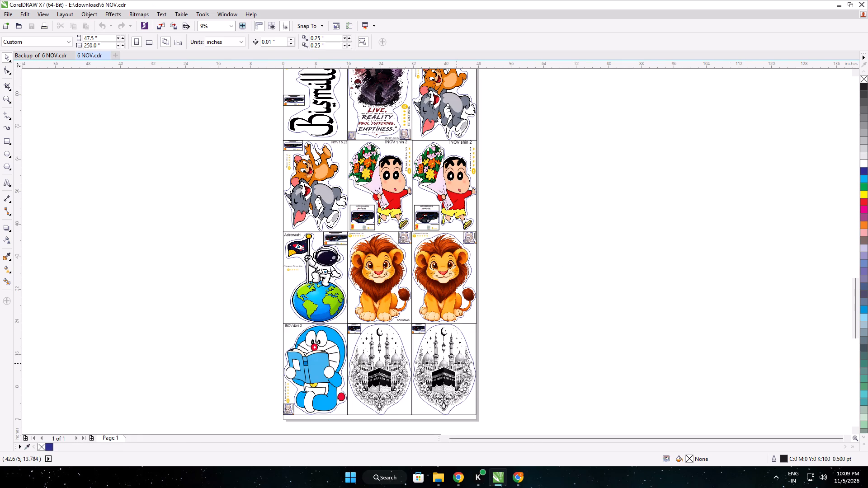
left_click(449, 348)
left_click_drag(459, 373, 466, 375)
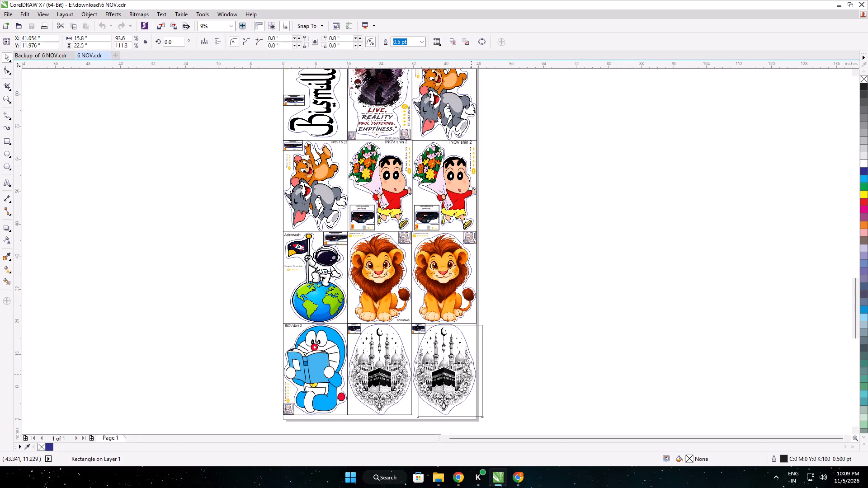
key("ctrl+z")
Copy the whole Kaaba and mosque panel, including its frame and label, from the page's bottom-right corner.
middle_click_drag(500, 394, 511, 285)
left_click(502, 324)
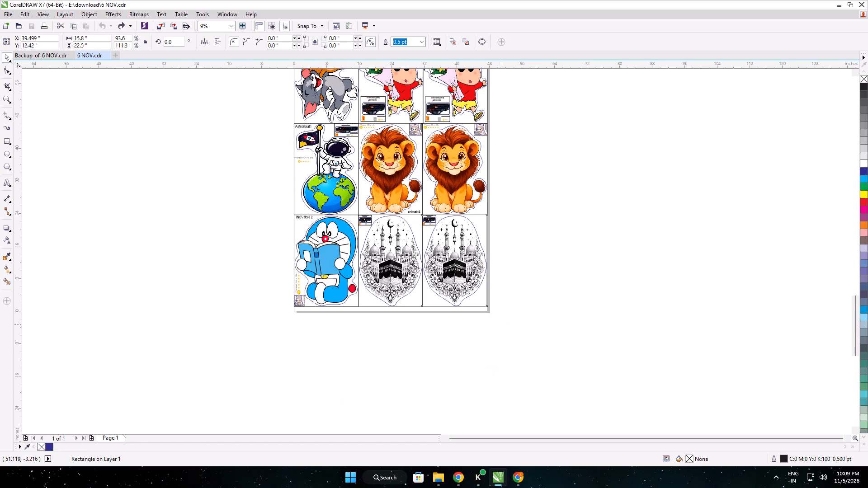
left_click_drag(508, 325, 420, 212)
key("ctrl+c")
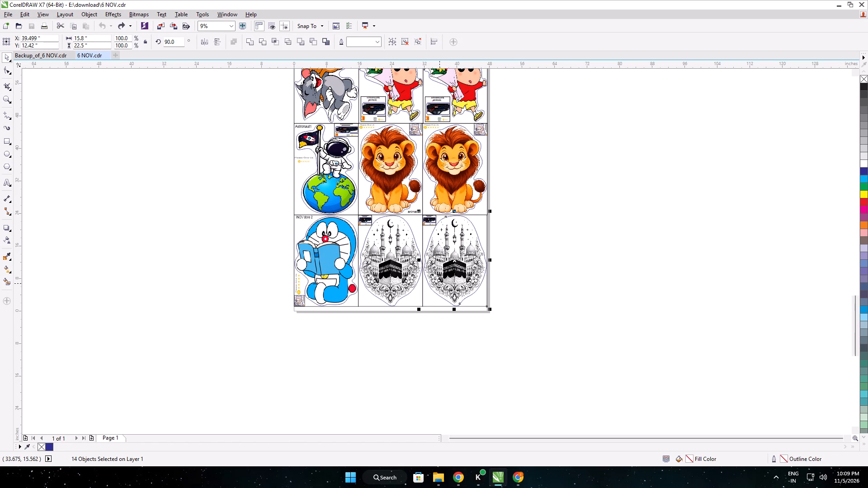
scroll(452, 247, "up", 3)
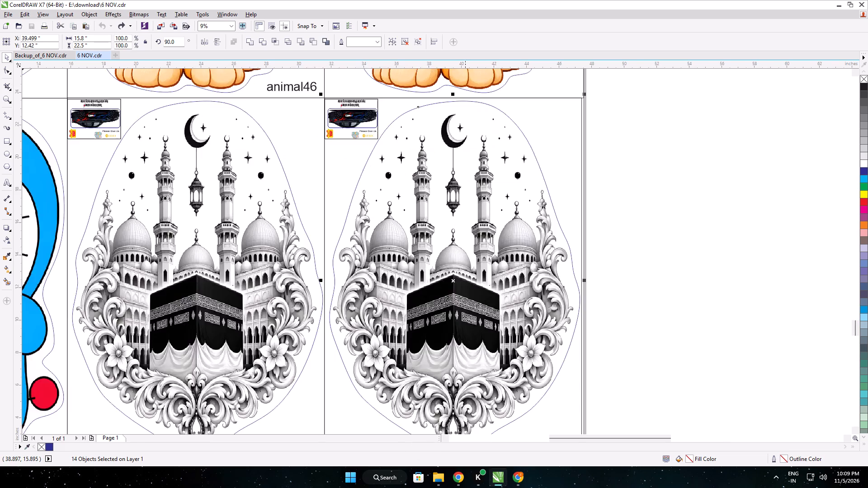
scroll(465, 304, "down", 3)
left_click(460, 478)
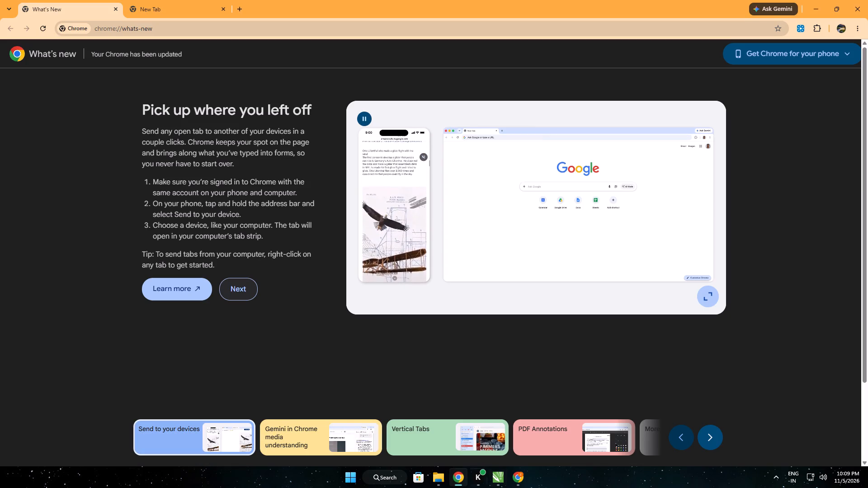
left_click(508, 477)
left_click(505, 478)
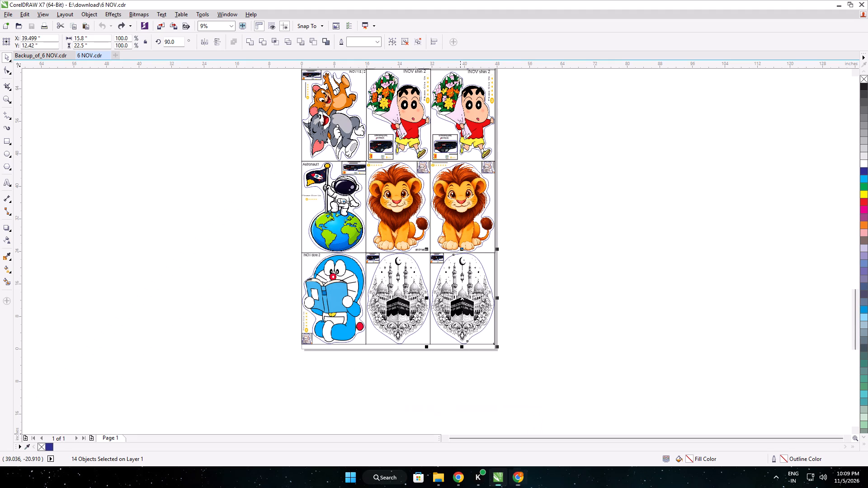
Paste the copied mosque panel into Backup_of_6 NOV.cdr and move it close to the page's top-left corner.
left_click(33, 57)
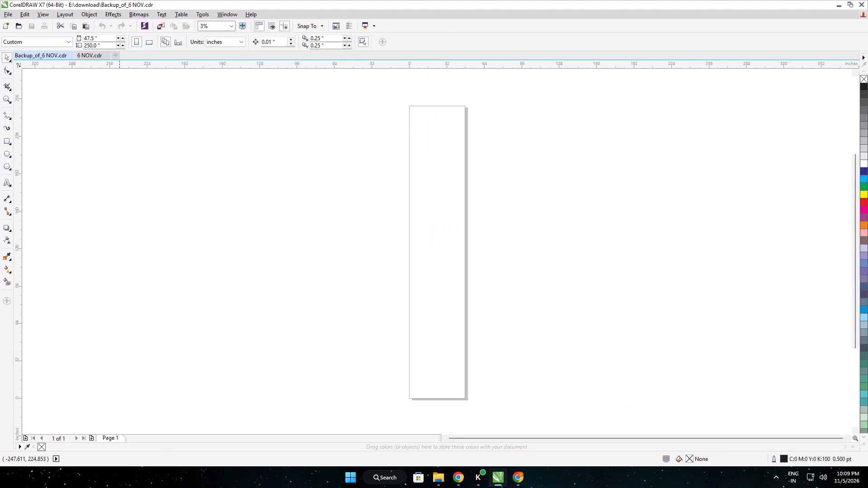
key("ctrl+v")
left_click_drag(460, 389, 427, 128)
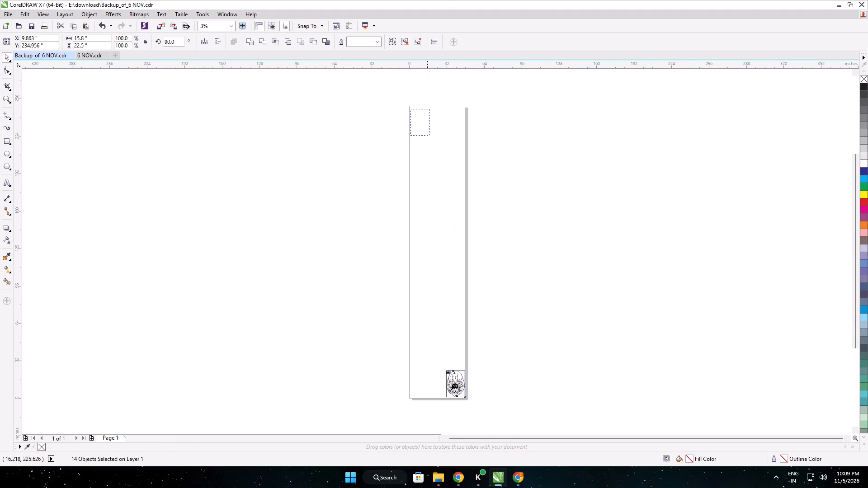
left_click_drag(427, 128, 424, 126)
scroll(411, 110, "up", 4)
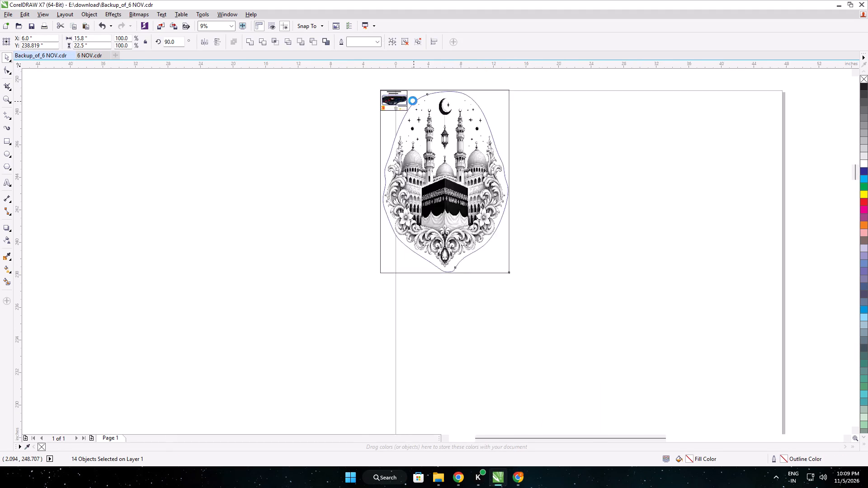
middle_click_drag(413, 97, 428, 157)
scroll(428, 157, "up", 2)
left_click_drag(415, 139, 514, 143)
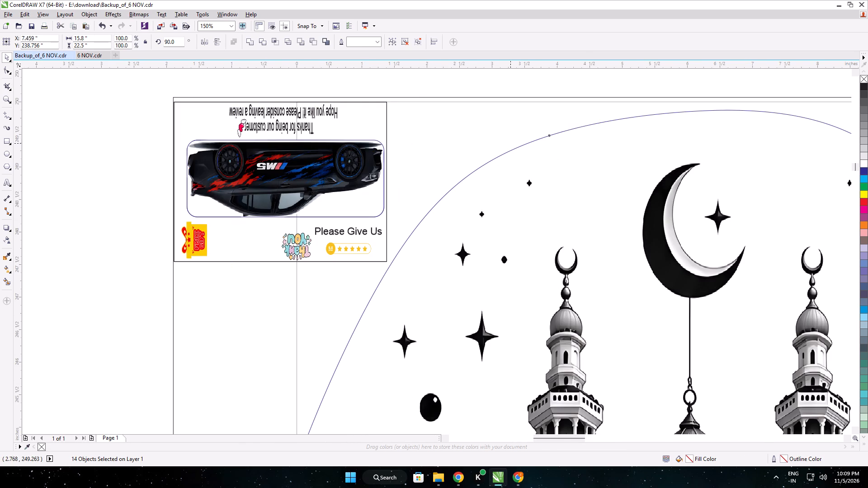
left_click_drag(514, 143, 540, 148)
scroll(351, 108, "up", 1)
scroll(286, 103, "up", 1)
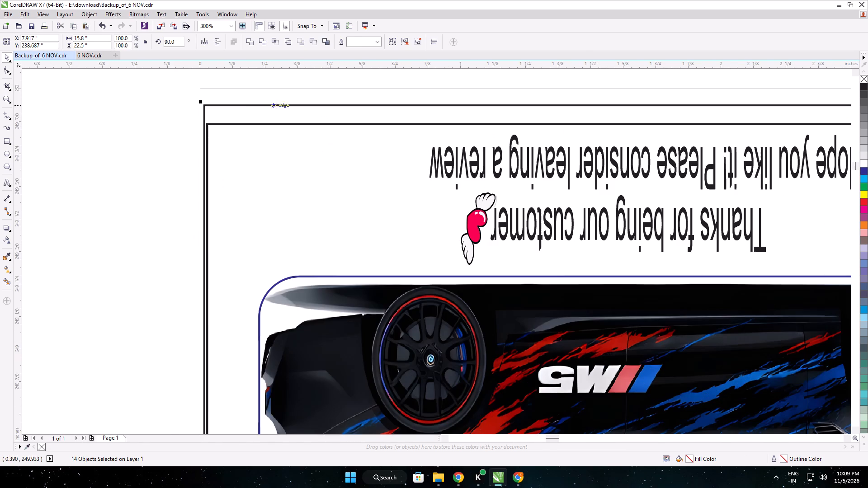
Nudge the pasted panel until its frame lines up with the page's top and left edges, at about X 7.9", Y 238.75".
key("Left")
key("Up")
key("Left")
key("Up")
key("Left")
key("Up")
key("Right")
key("Right")
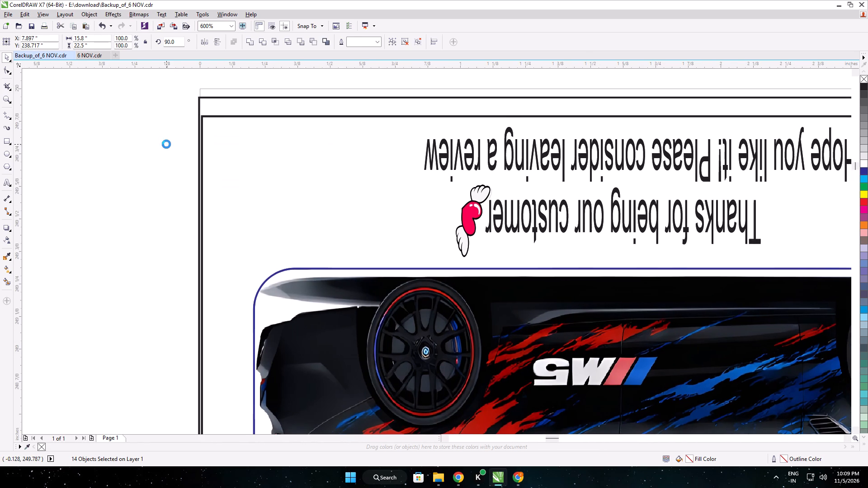
key("Up")
key("Up")
key("Up")
key("Left")
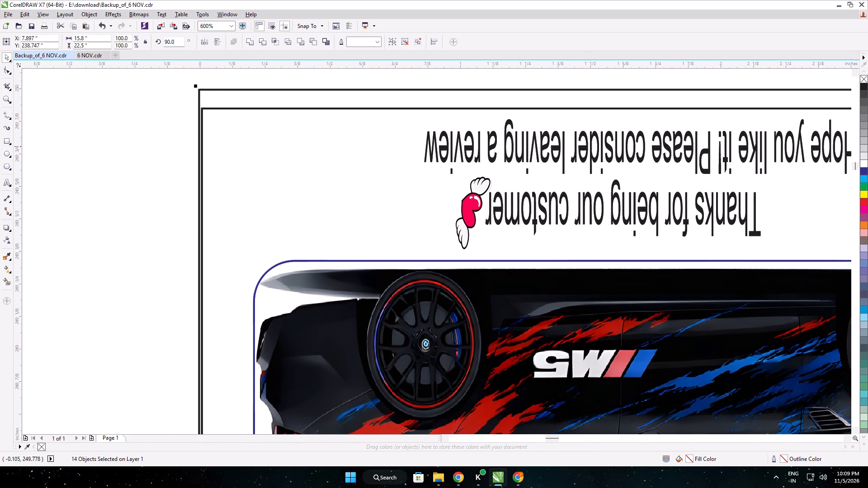
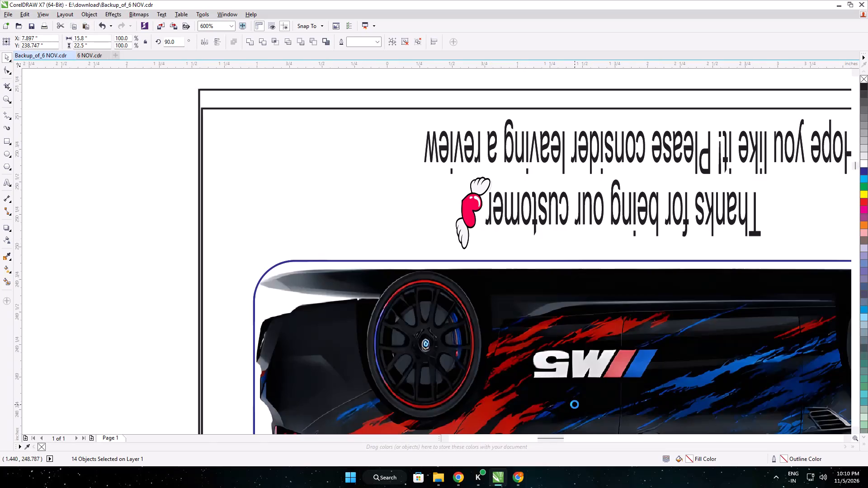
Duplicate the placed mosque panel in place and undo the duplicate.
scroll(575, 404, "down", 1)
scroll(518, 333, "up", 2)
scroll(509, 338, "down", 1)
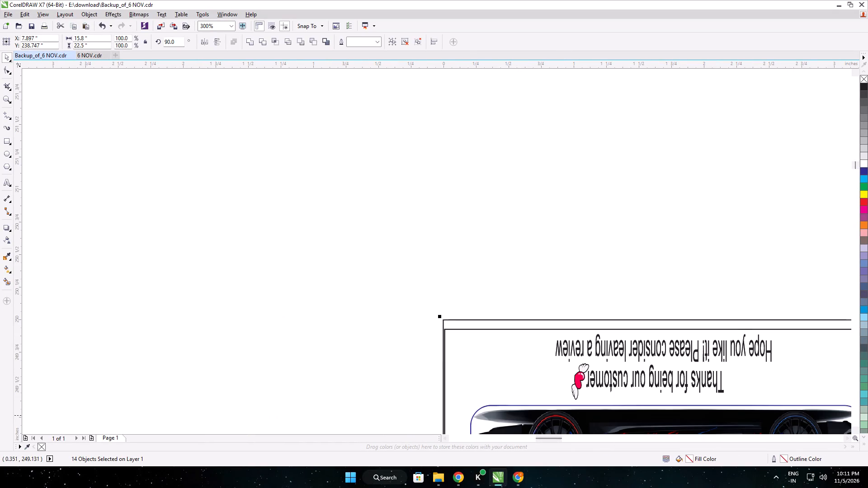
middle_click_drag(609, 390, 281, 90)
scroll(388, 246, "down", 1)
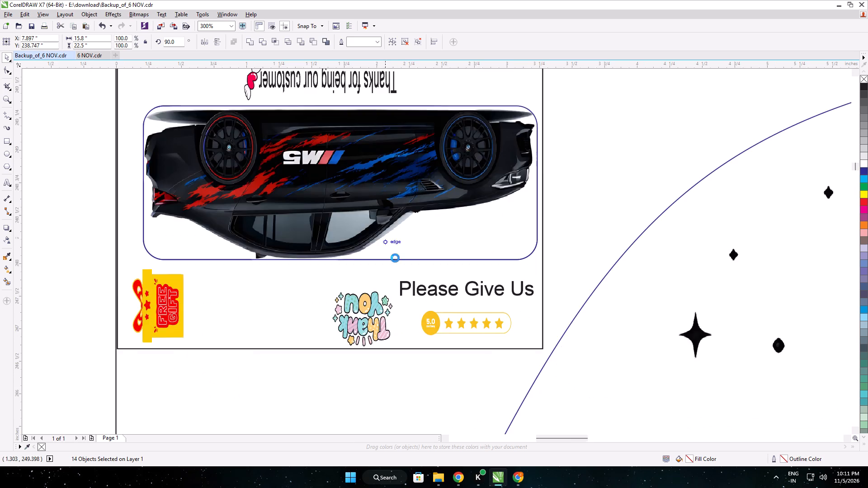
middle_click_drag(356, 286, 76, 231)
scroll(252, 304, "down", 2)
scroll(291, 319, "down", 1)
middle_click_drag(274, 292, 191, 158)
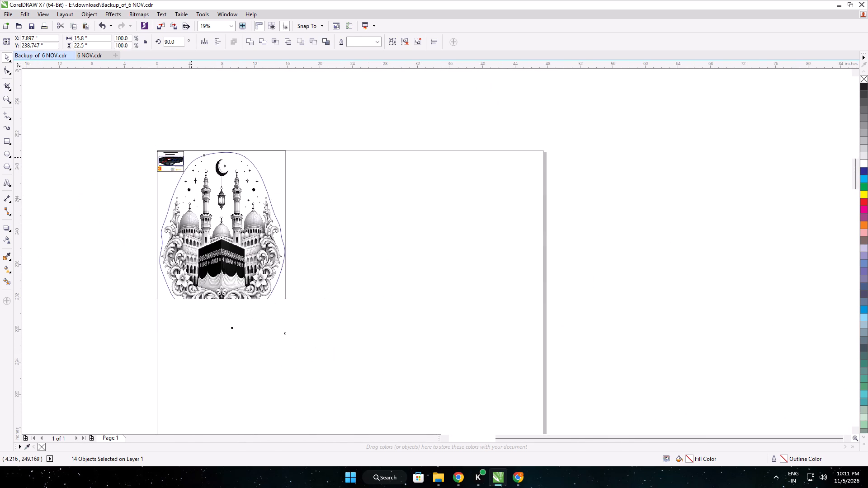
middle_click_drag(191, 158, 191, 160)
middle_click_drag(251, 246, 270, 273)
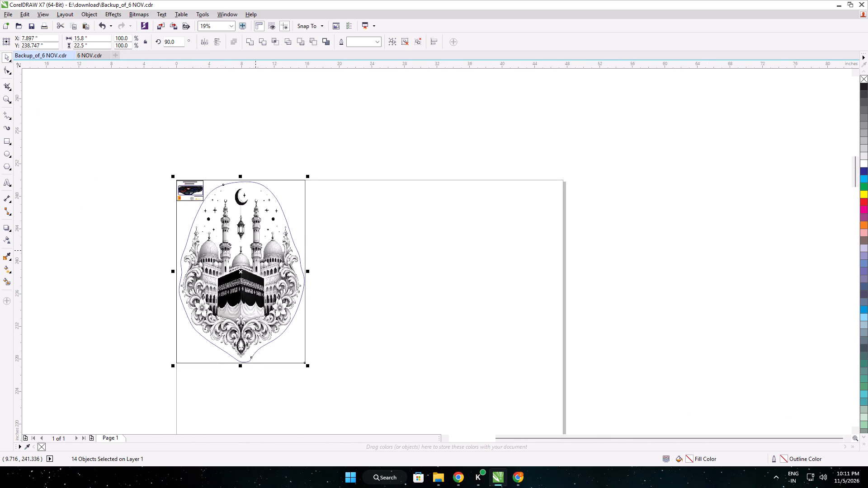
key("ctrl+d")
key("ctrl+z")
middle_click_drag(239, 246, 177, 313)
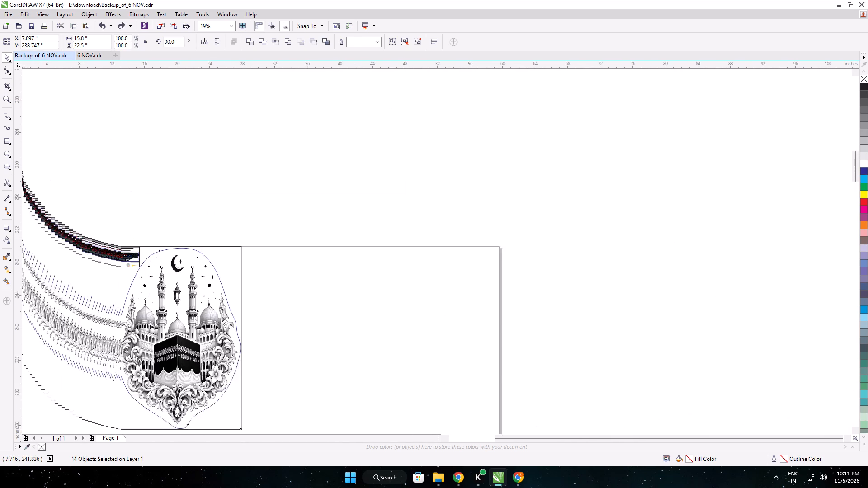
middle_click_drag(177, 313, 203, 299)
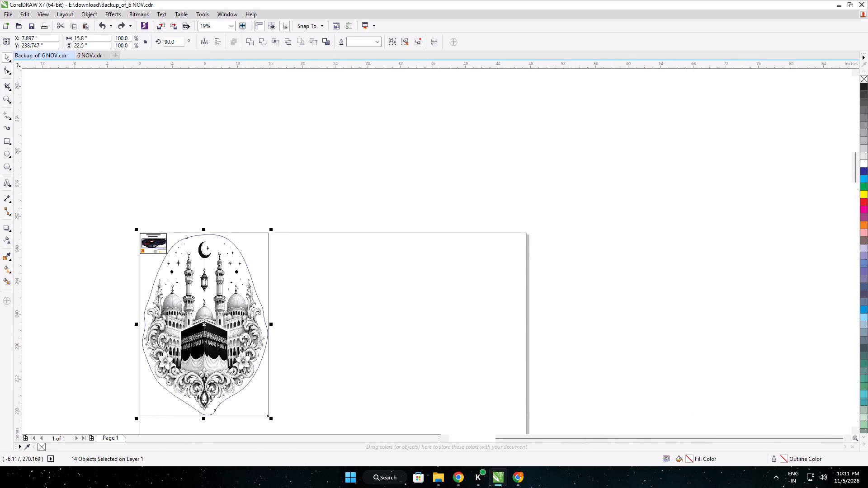
Switch to Chrome, open the Meesho supplier panel's Advertisement page, and review the ad overview for Today and the campaign list.
left_click(518, 476)
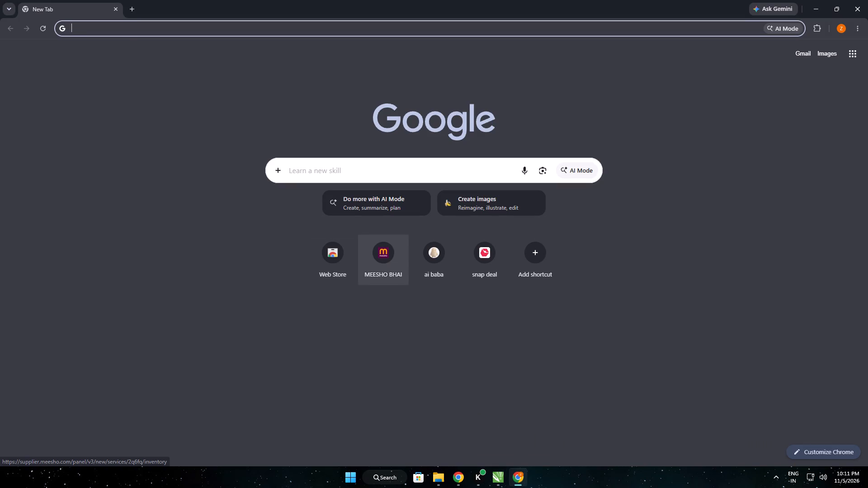
left_click(383, 282)
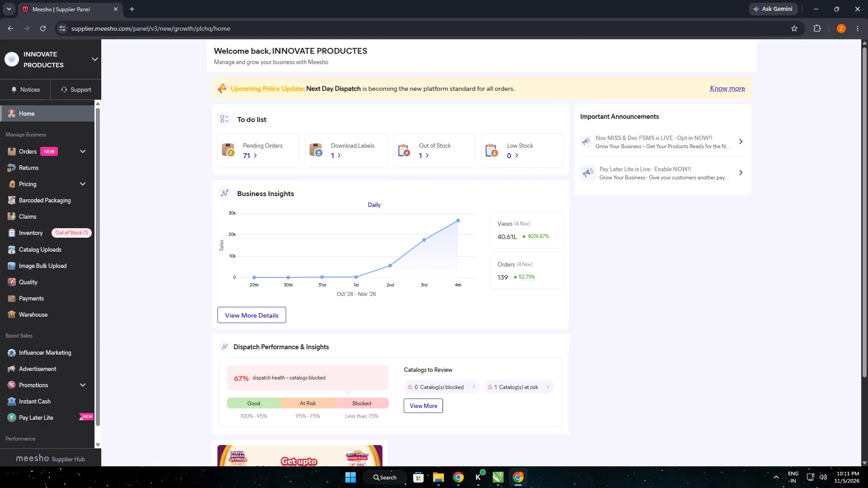
left_click(52, 373)
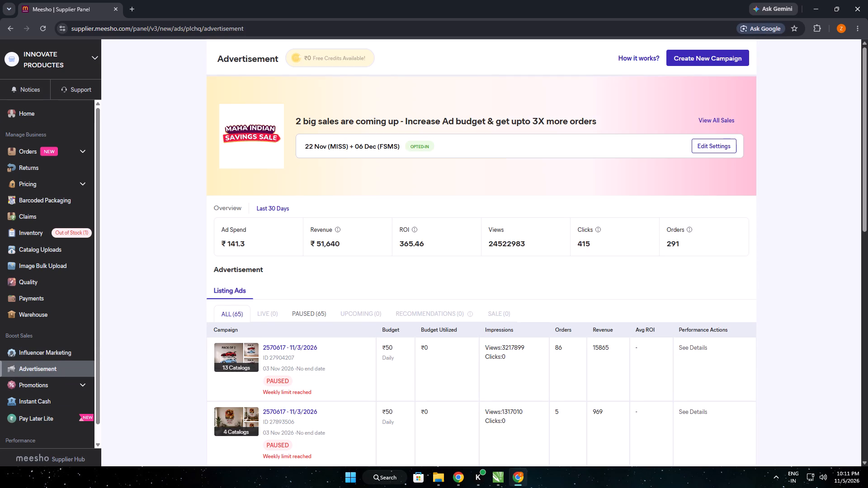
left_click(280, 208)
left_click(283, 290)
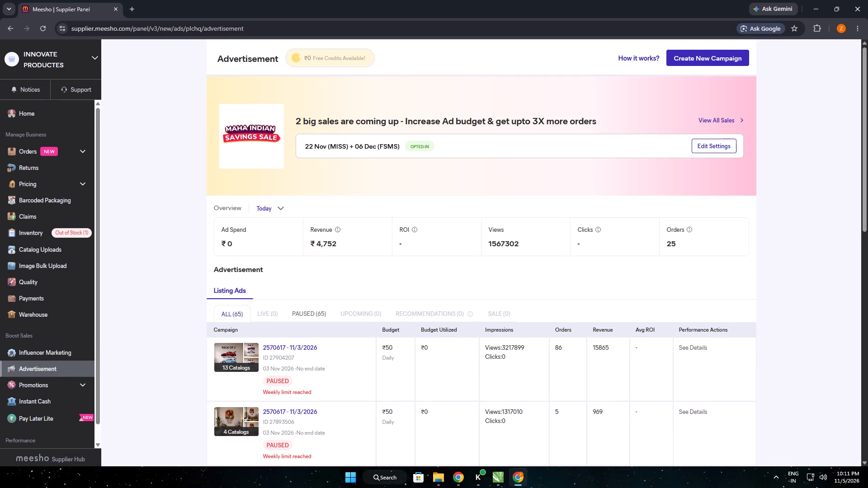
left_click_drag(203, 220, 823, 276)
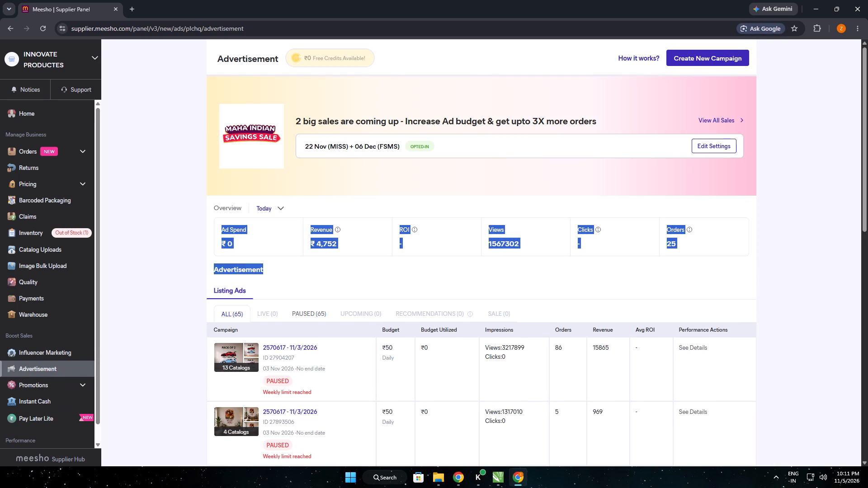
left_click_drag(823, 276, 705, 248)
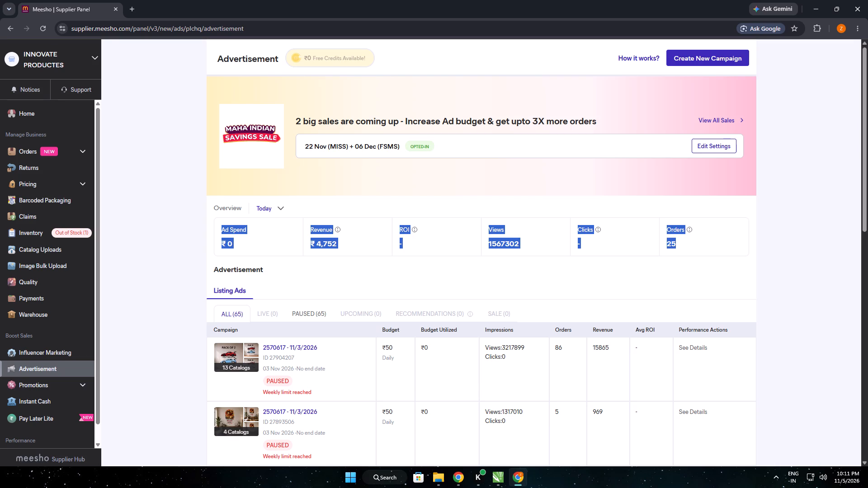
left_click_drag(705, 248, 722, 297)
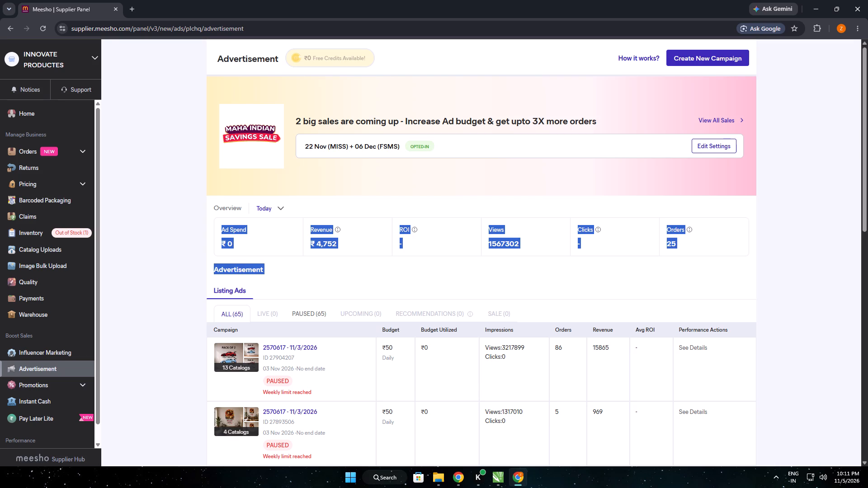
left_click_drag(722, 297, 710, 321)
scroll(466, 364, "down", 5)
scroll(413, 372, "up", 1)
scroll(409, 372, "down", 5)
scroll(459, 349, "down", 5)
scroll(500, 382, "up", 7)
Open the Ready to Ship orders with downloaded labels from the supplier home page and examine the list.
left_click(38, 119)
left_click(314, 153)
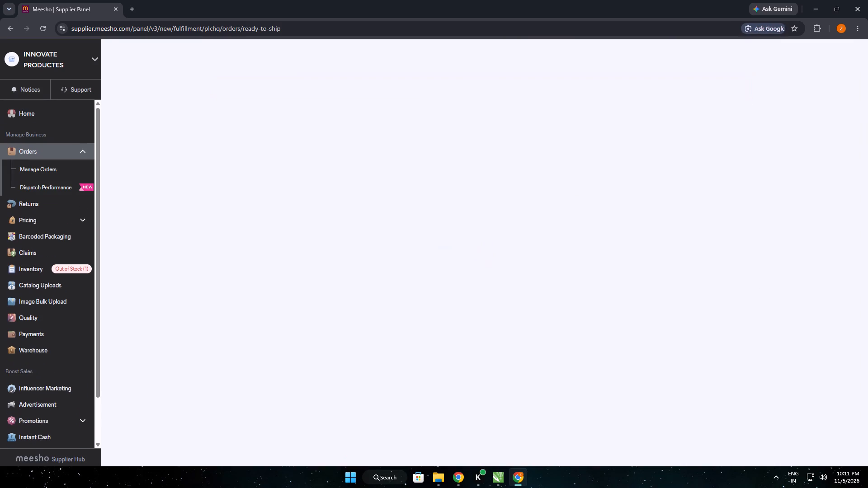
scroll(463, 309, "down", 4)
scroll(297, 272, "down", 20)
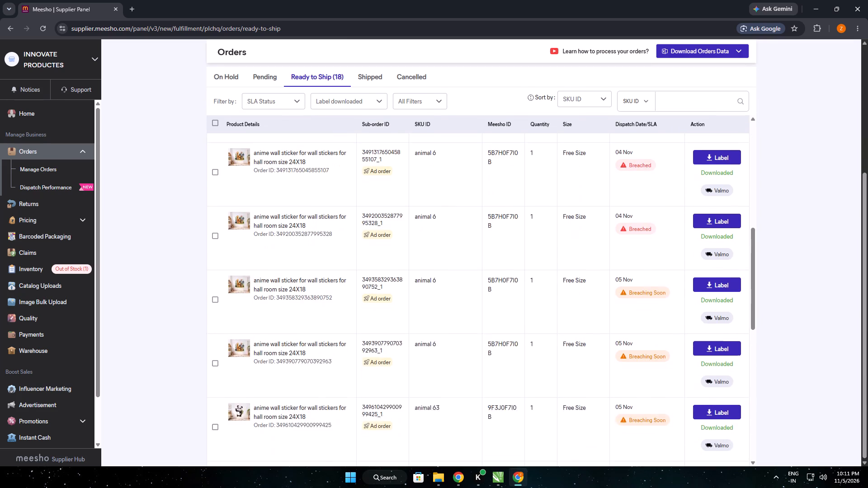
scroll(585, 326, "down", 16)
scroll(576, 356, "up", 9)
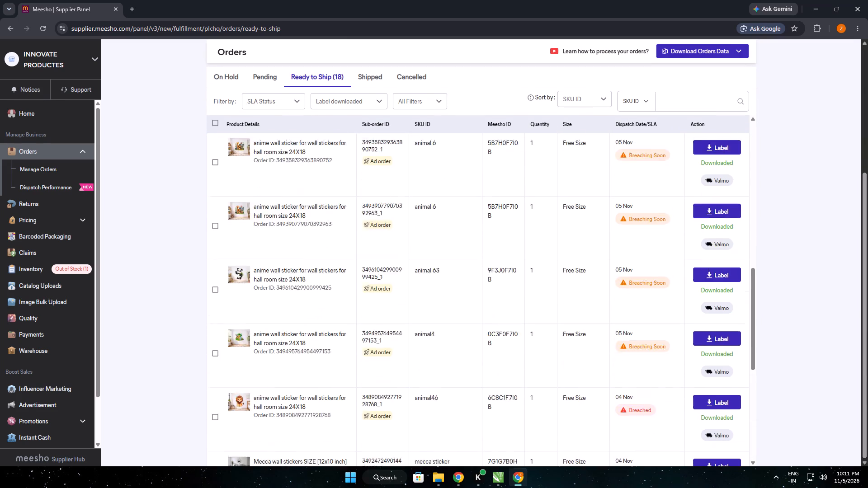
scroll(576, 352, "up", 20)
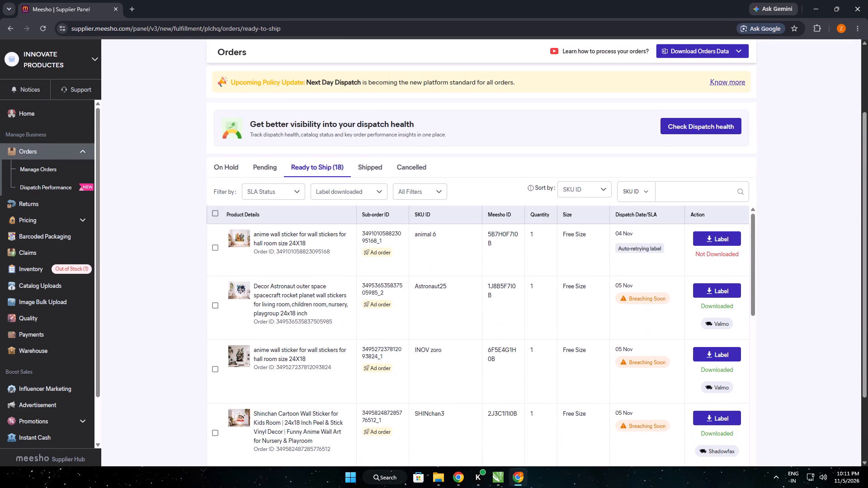
Examine the Pending orders list for the ordered sticker designs, SKUs and dispatch dates.
left_click(266, 172)
scroll(389, 241, "down", 3)
scroll(231, 260, "down", 5)
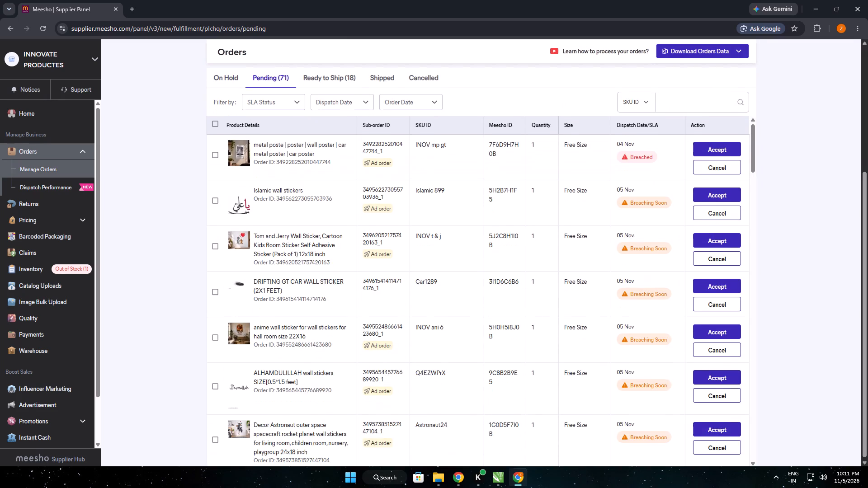
scroll(267, 254, "down", 1)
scroll(266, 249, "up", 4)
scroll(287, 316, "up", 8)
scroll(313, 292, "down", 5)
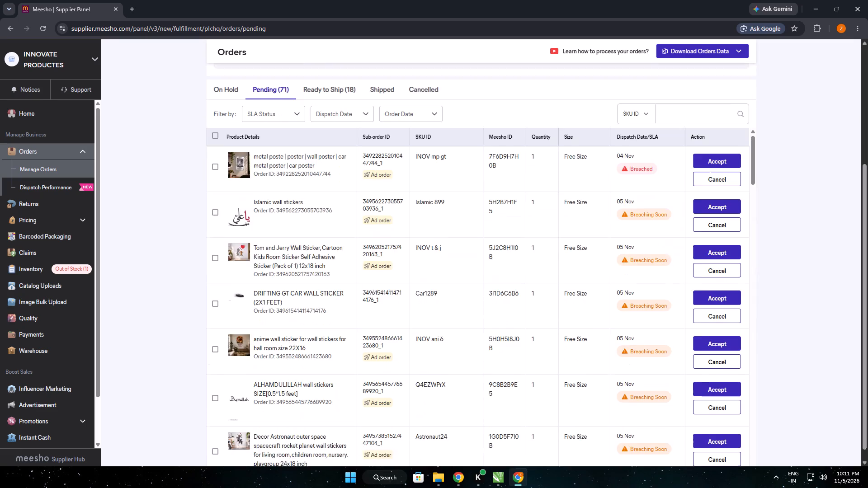
scroll(344, 286, "down", 5)
scroll(380, 318, "up", 2)
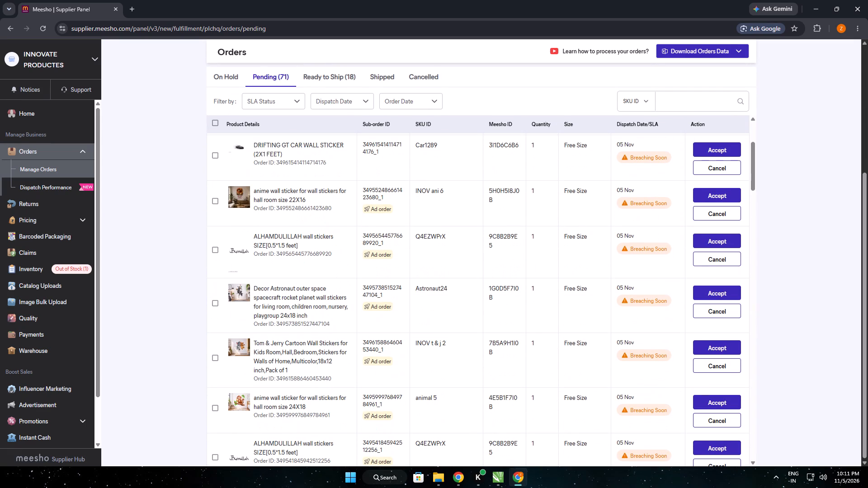
Open the Dispatch Performance page under Orders and review the account's dispatch health.
left_click(30, 112)
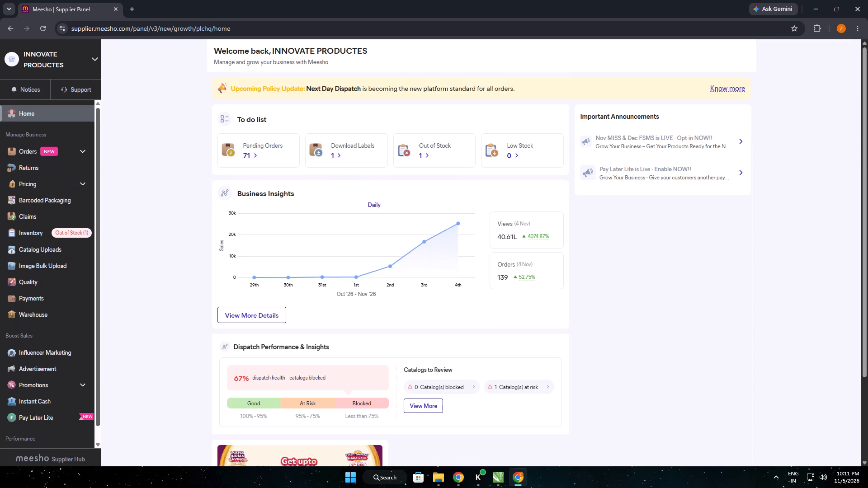
left_click(52, 158)
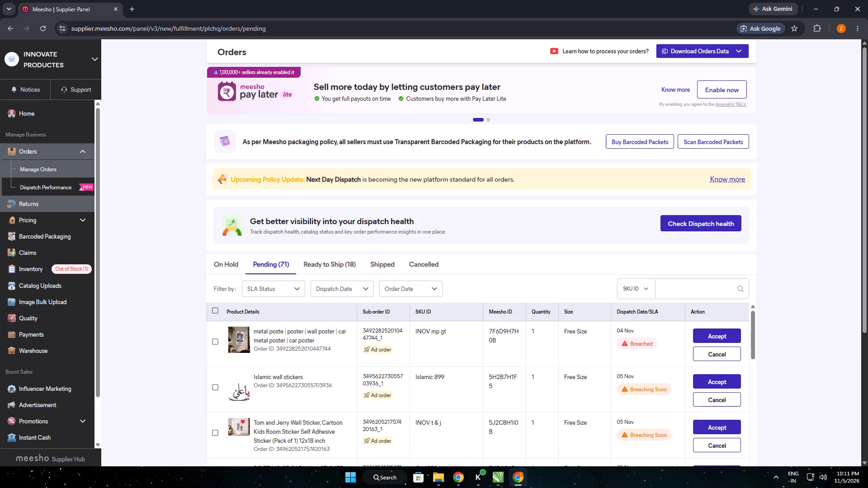
left_click(62, 190)
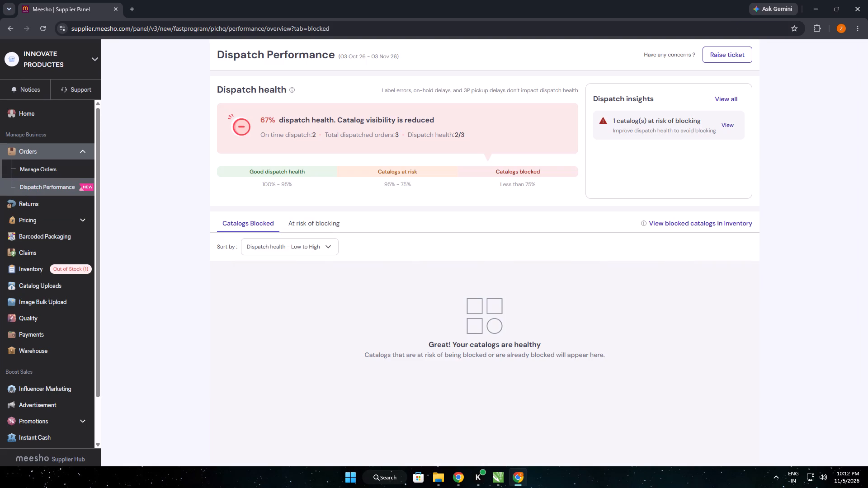
left_click(384, 52)
triple_click(387, 57)
double_click(387, 57)
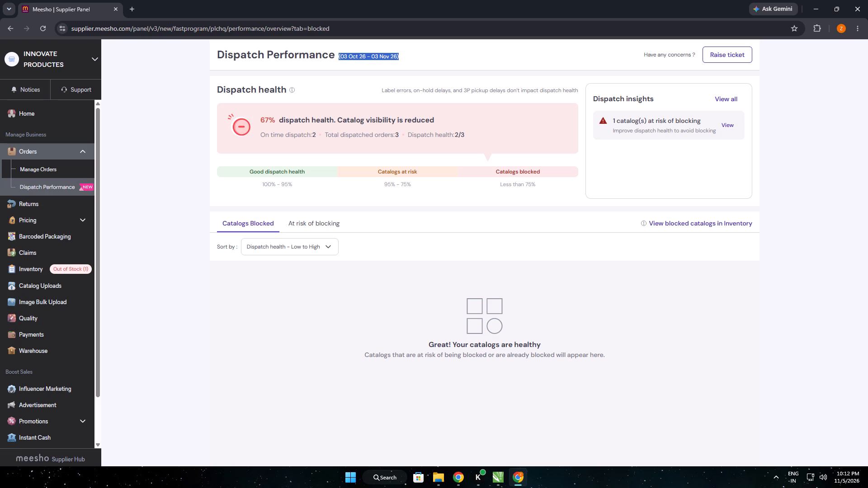
Open the Unscheduled payments details from the Payments page and examine the order amounts and totals.
left_click(61, 104)
left_click(55, 117)
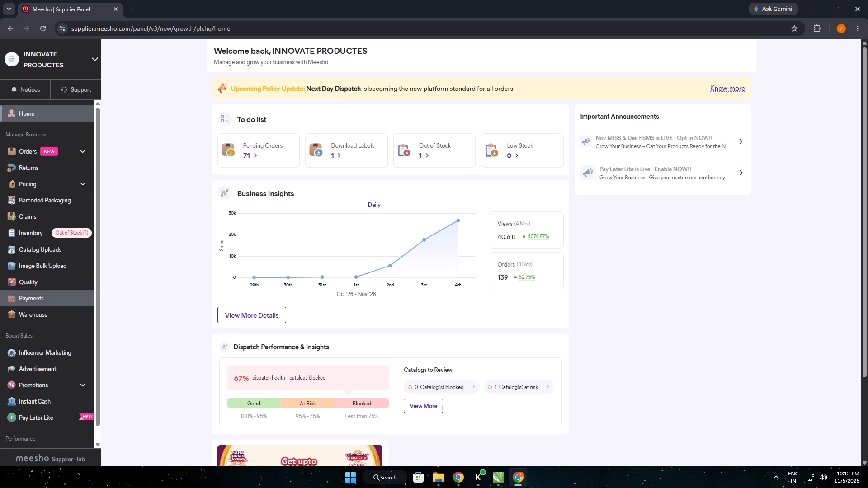
left_click(44, 305)
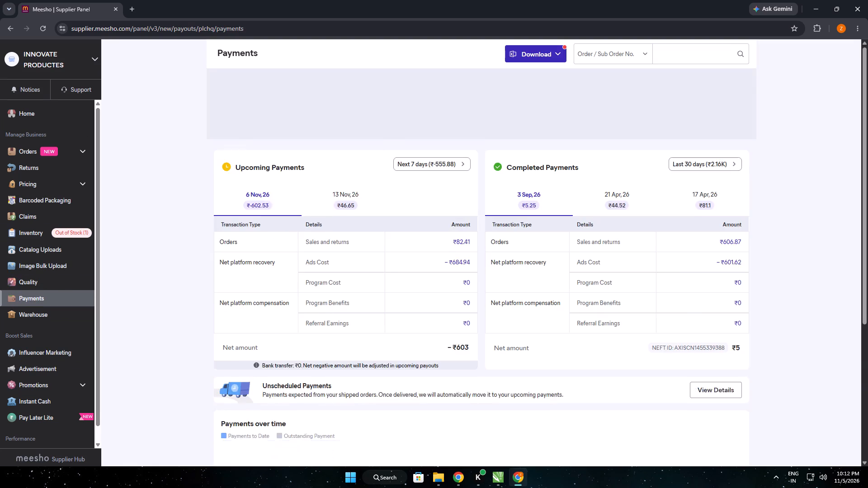
left_click(699, 324)
left_click(704, 315)
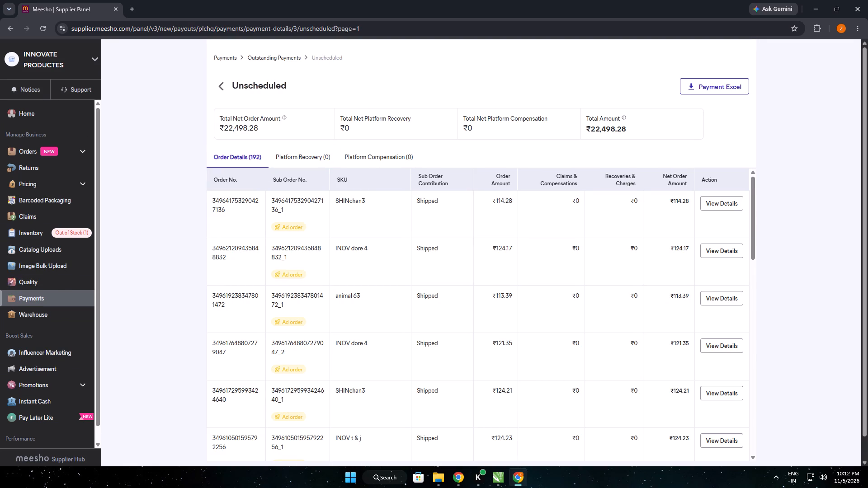
scroll(298, 211, "down", 1)
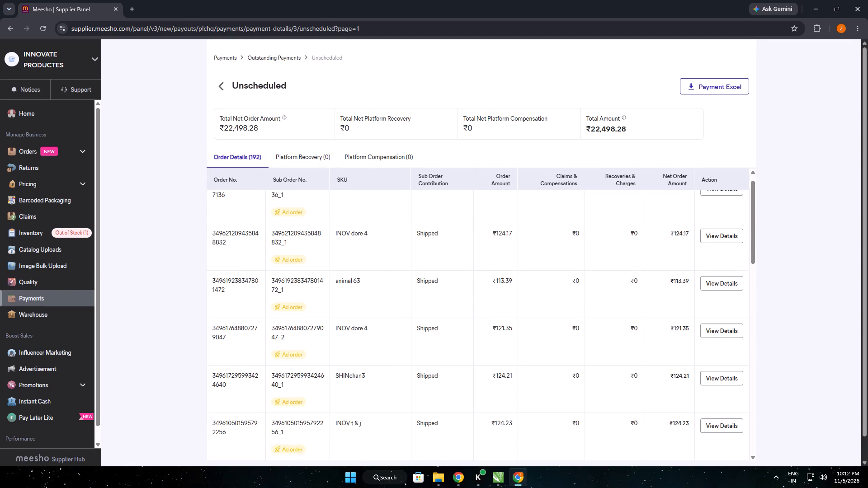
scroll(285, 215, "up", 2)
Open the Windows Calculator over the Unscheduled payments page.
left_click(388, 479)
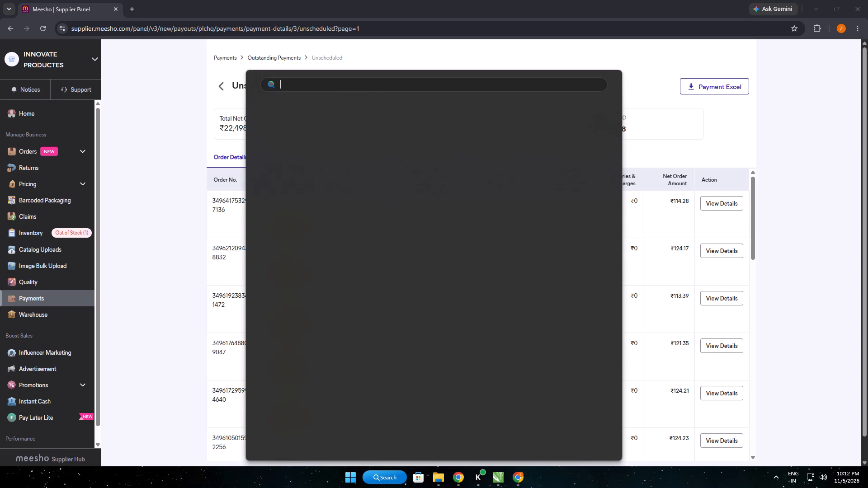
left_click(291, 273)
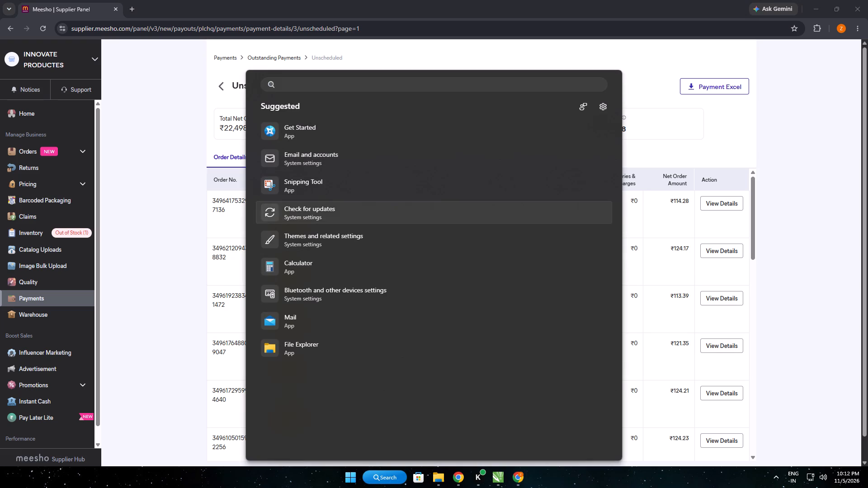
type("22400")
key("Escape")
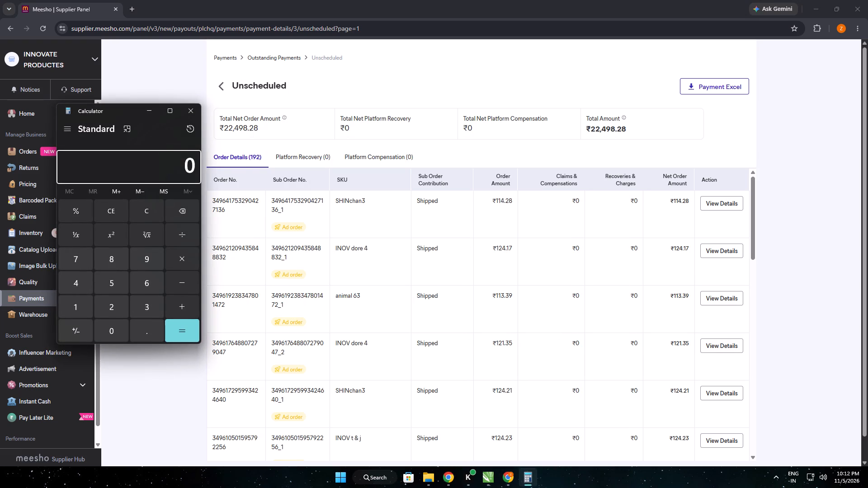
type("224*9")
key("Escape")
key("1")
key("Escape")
Calculate the average payment per order by dividing 22498 by 192, and clear the calculator.
type("22498")
key("slash")
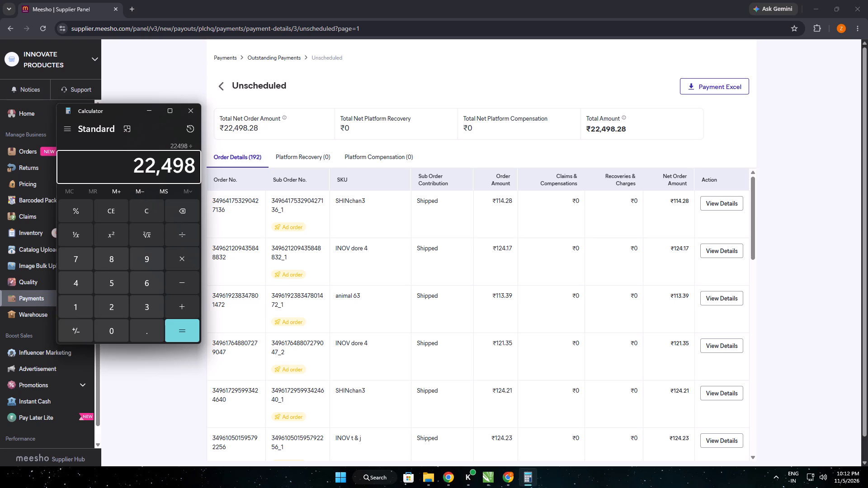
key("1")
type("92")
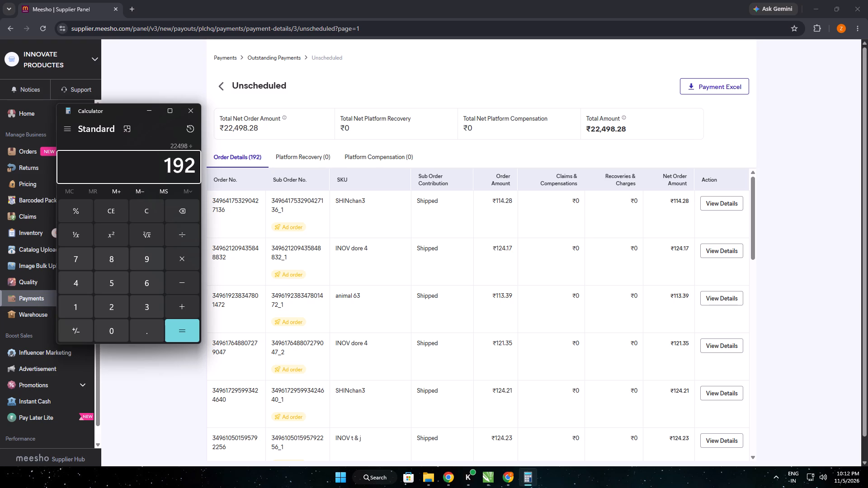
key("Return")
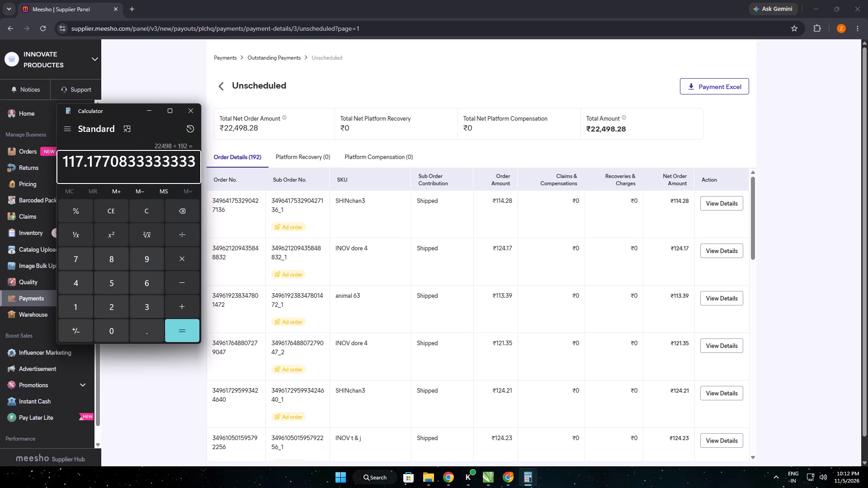
key("Escape")
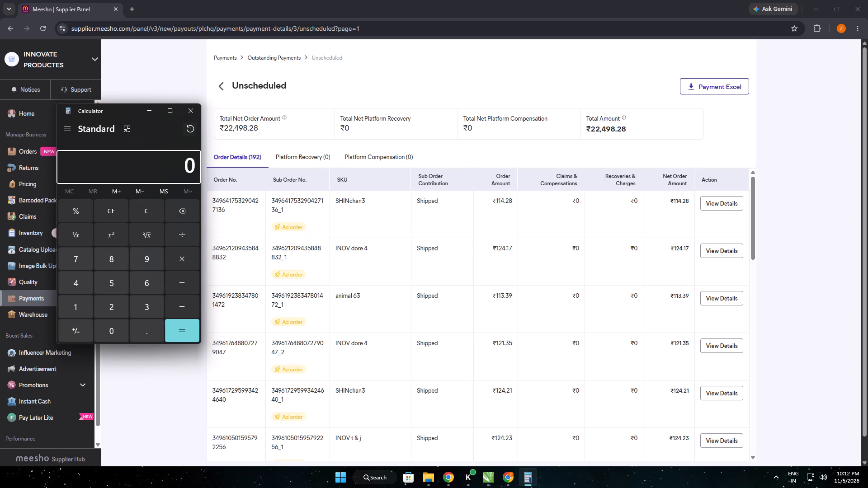
Close the calculator and look through the order rows in the Unscheduled payments details.
left_click(196, 109)
scroll(679, 253, "down", 4)
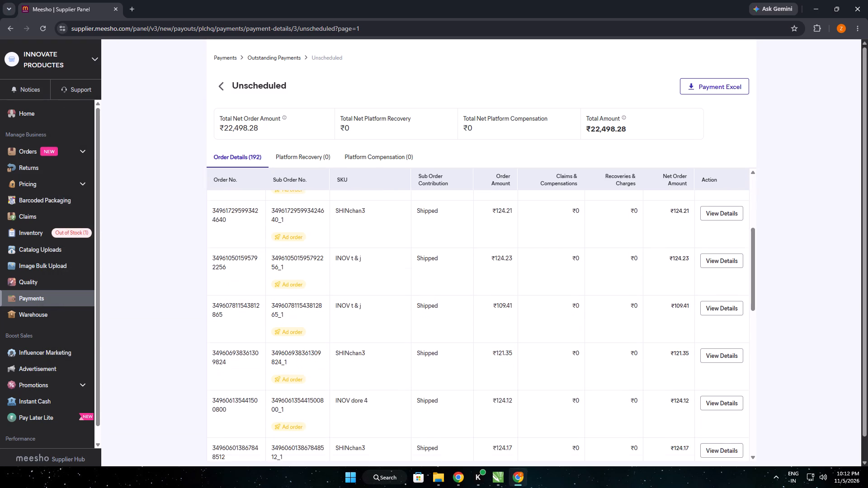
scroll(656, 305, "down", 2)
scroll(669, 324, "up", 3)
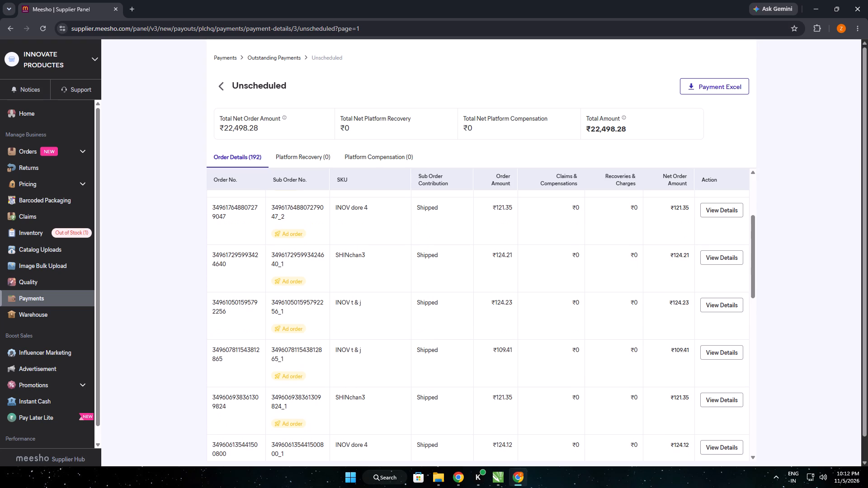
Return to the Meesho Home page and open the Pending orders from there to view the list.
left_click(46, 111)
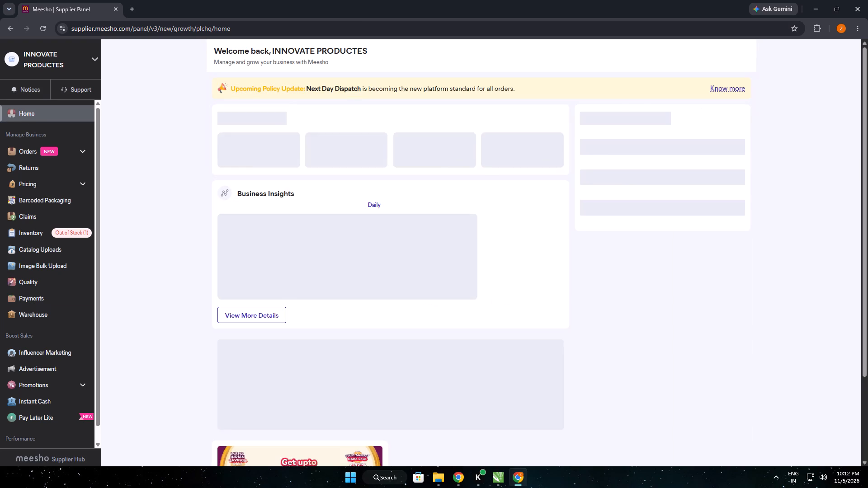
left_click(262, 152)
scroll(402, 228, "down", 7)
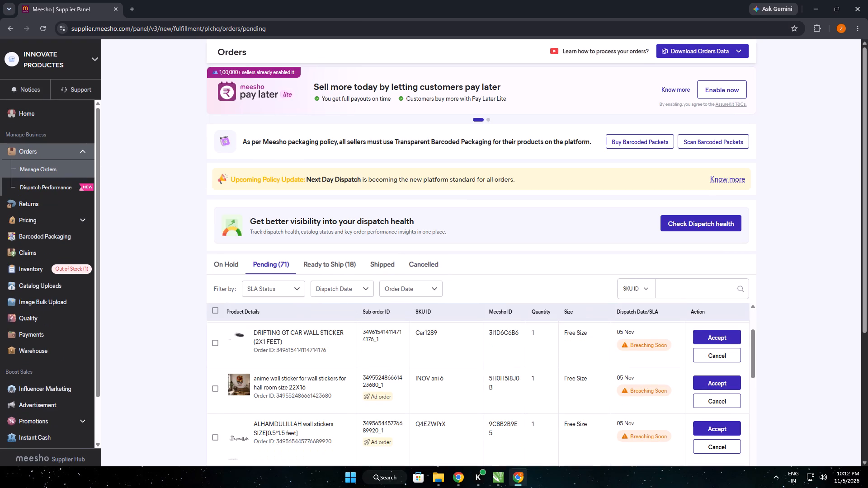
Switch to CorelDRAW and examine the mosque panel placed on the Backup_of_6 NOV.cdr sheet.
left_click(500, 476)
scroll(246, 282, "down", 2)
middle_click_drag(243, 271, 294, 204)
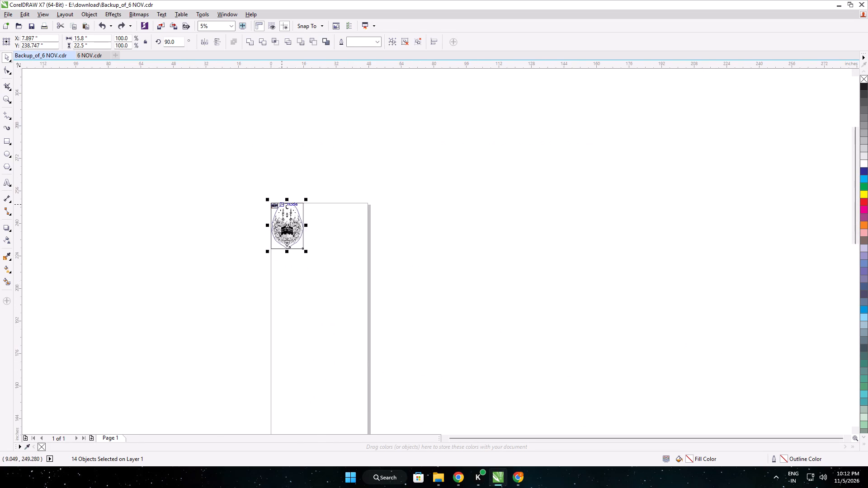
scroll(266, 198, "up", 3)
middle_click_drag(108, 117, 78, 79)
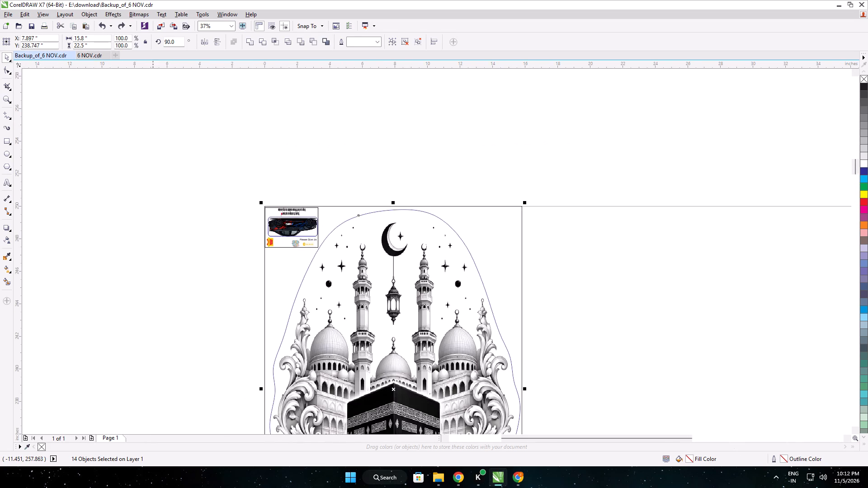
scroll(441, 284, "down", 1)
middle_click_drag(426, 275, 255, 227)
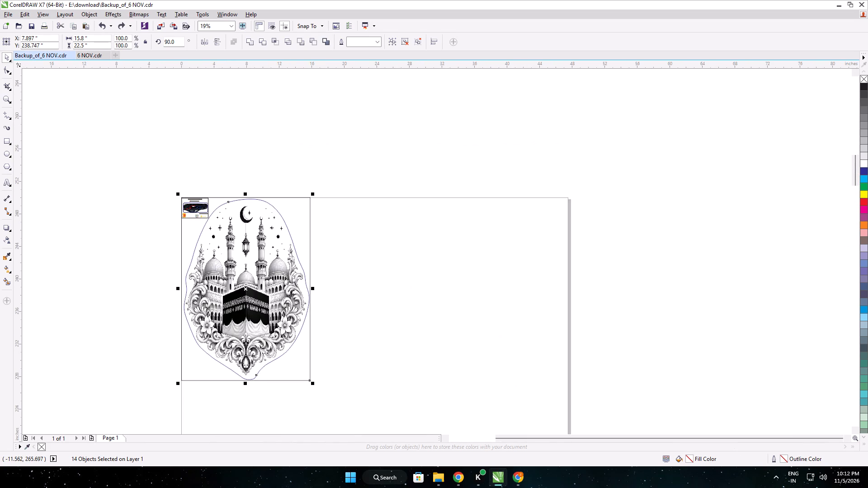
Open the 6 NOV.cdr document and inspect the bottom rows of panels, including the Astronaut1, lion, Doraemon and mosque stickers.
left_click_drag(83, 55, 89, 55)
left_click(86, 58)
middle_click_drag(437, 275, 389, 275)
middle_click_drag(368, 287, 439, 364)
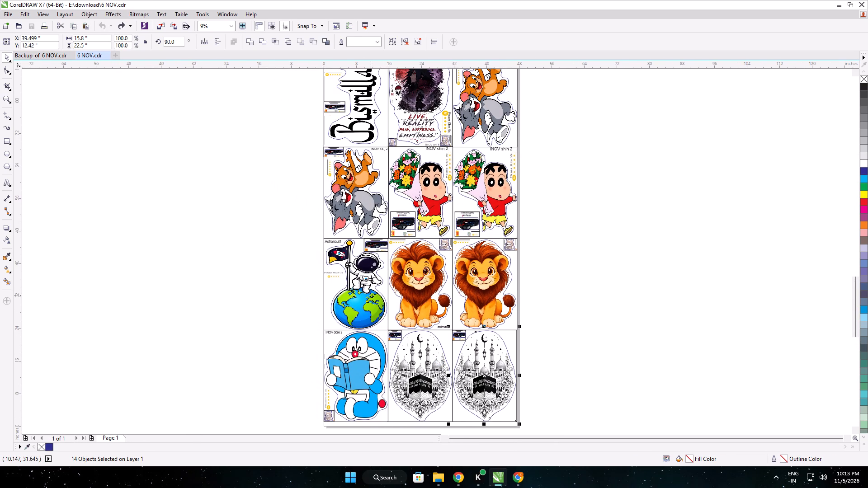
scroll(396, 193, "up", 1)
middle_click_drag(395, 191, 482, 296)
scroll(453, 255, "down", 1)
middle_click_drag(441, 252, 371, 172)
scroll(370, 204, "down", 1)
middle_click_drag(374, 210, 306, 308)
scroll(295, 337, "up", 3)
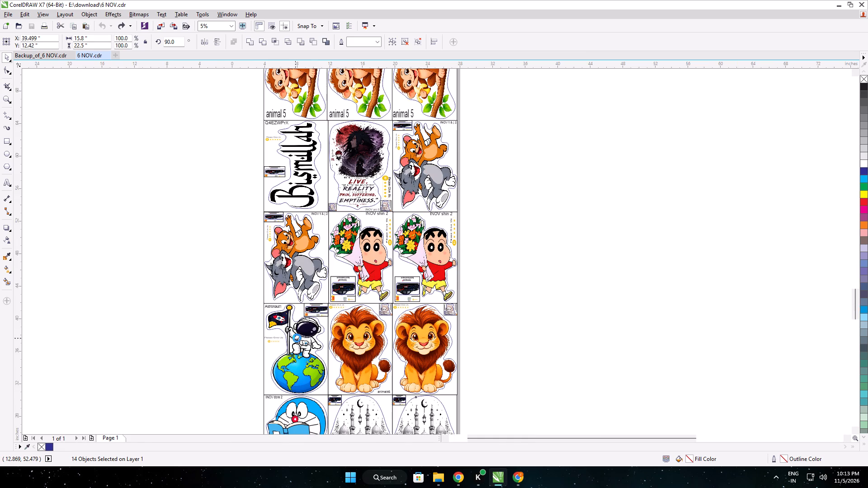
scroll(297, 338, "up", 3)
middle_click_drag(336, 327, 506, 296)
scroll(525, 290, "down", 2)
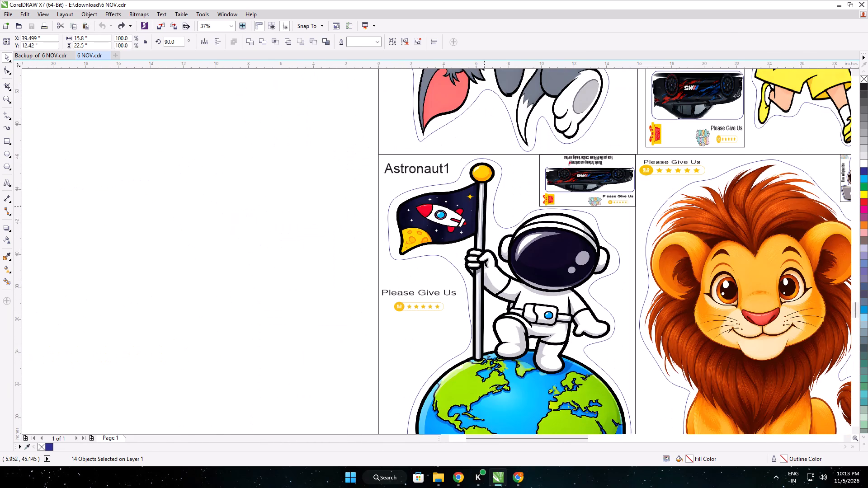
scroll(537, 291, "down", 1)
middle_click_drag(565, 298, 582, 243)
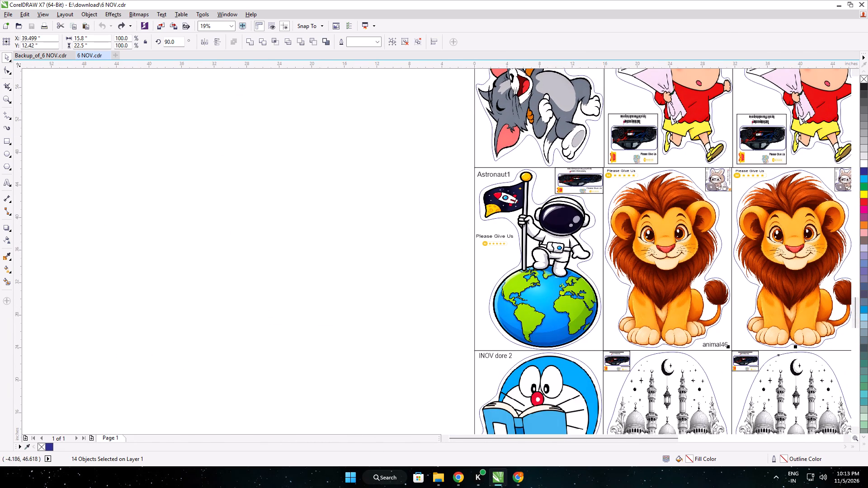
scroll(531, 197, "down", 1)
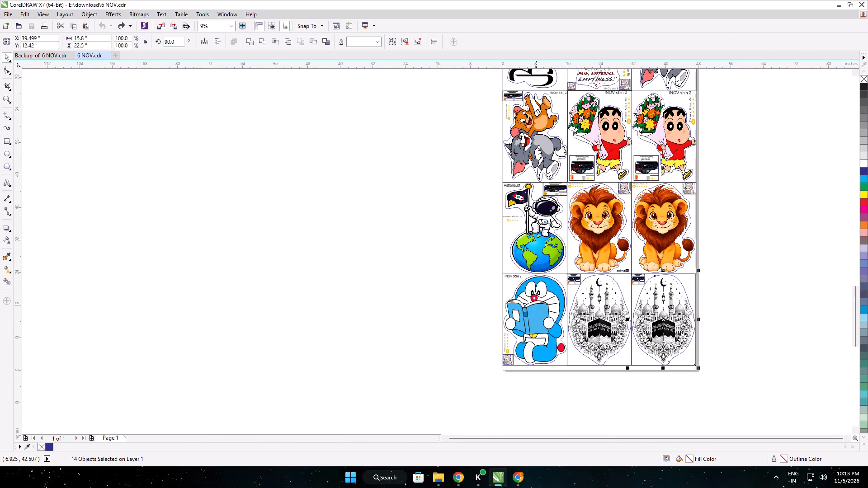
middle_click_drag(550, 211, 548, 252)
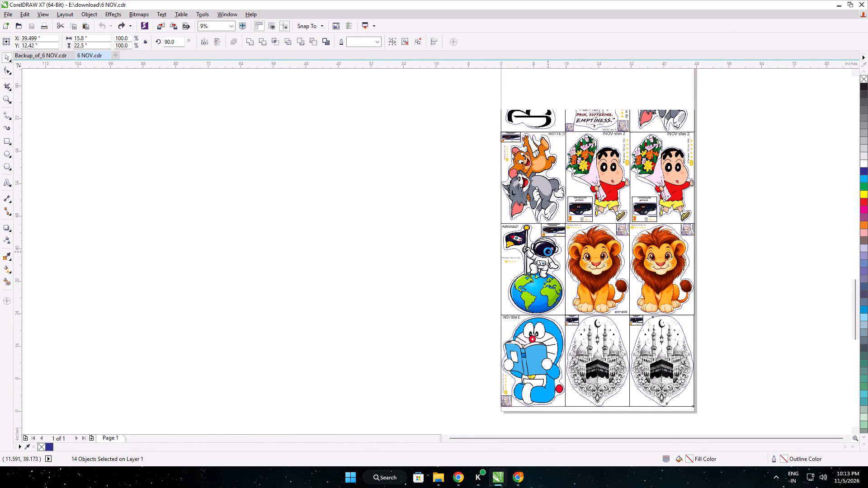
scroll(557, 239, "up", 4)
scroll(562, 257, "down", 3)
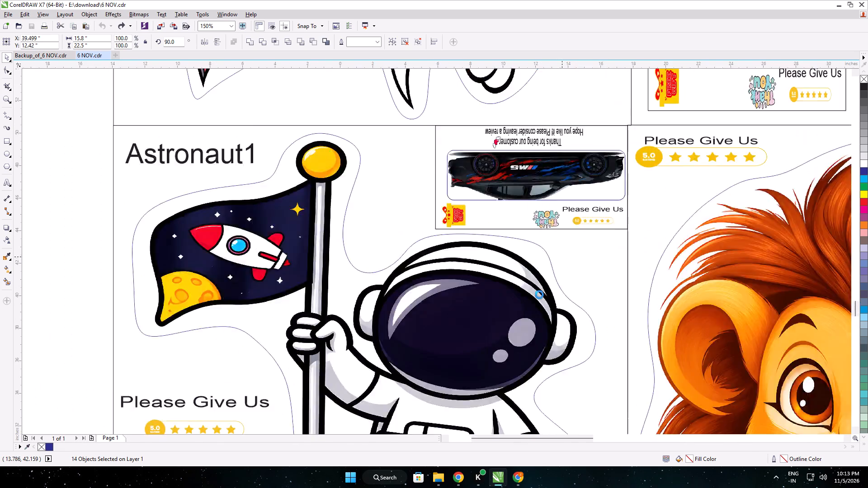
scroll(539, 295, "down", 2)
middle_click_drag(598, 301, 509, 169)
scroll(552, 231, "up", 1)
middle_click_drag(552, 251, 556, 321)
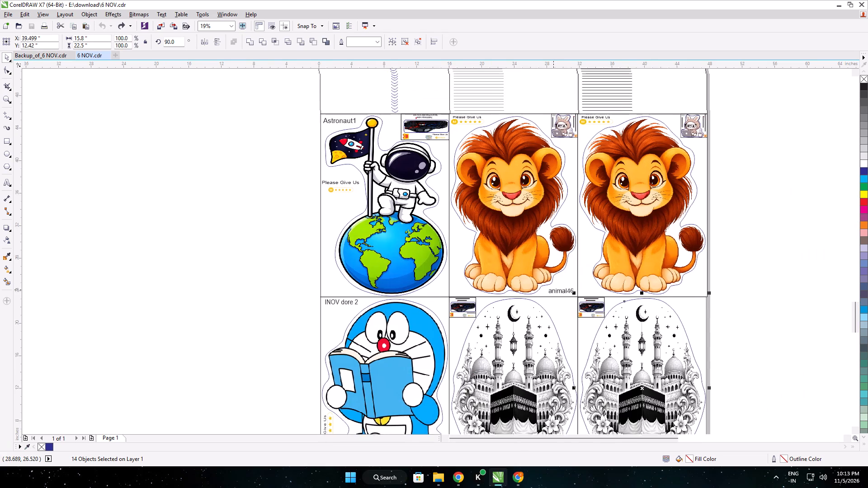
Examine the panels further up the 6 NOV.cdr sheet, through the Shinchan, Tom and Jerry, Bismillah and monkey rows.
middle_click_drag(556, 321, 583, 432)
middle_click_drag(551, 284, 563, 415)
middle_click_drag(566, 374, 566, 391)
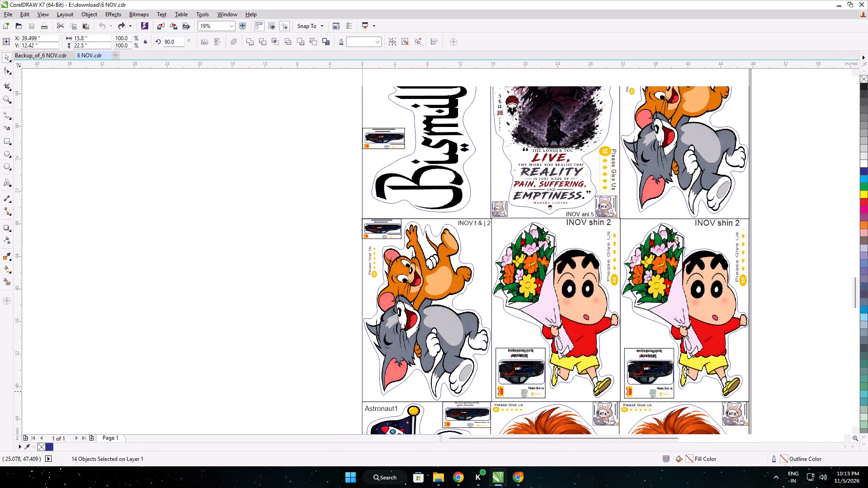
middle_click_drag(566, 391, 566, 393)
middle_click_drag(576, 383, 566, 422)
middle_click_drag(535, 277, 530, 326)
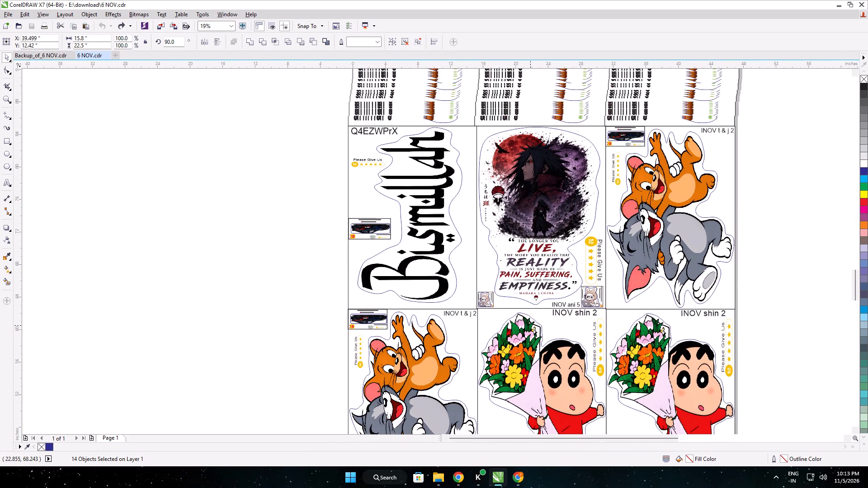
middle_click_drag(530, 326, 530, 331)
scroll(530, 331, "down", 1)
middle_click_drag(530, 333, 527, 338)
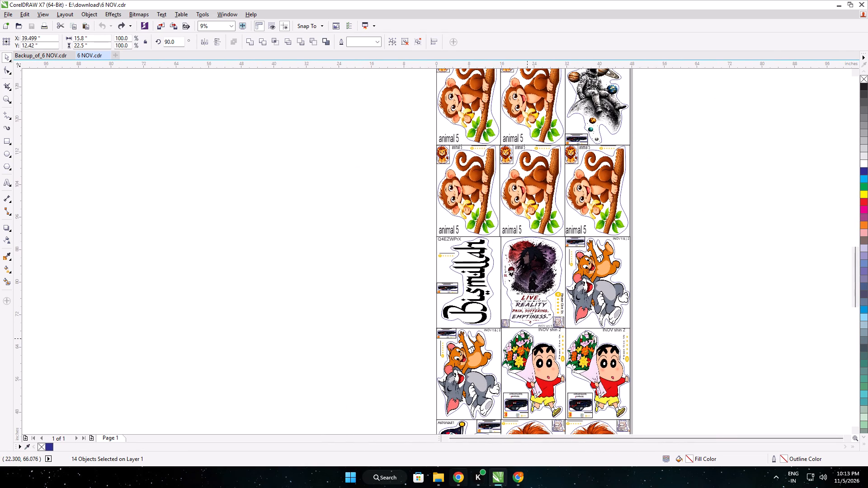
Switch back to the Meesho Orders page in Chrome and review the SKUs and label status of the Ready to Ship orders.
left_click(458, 476)
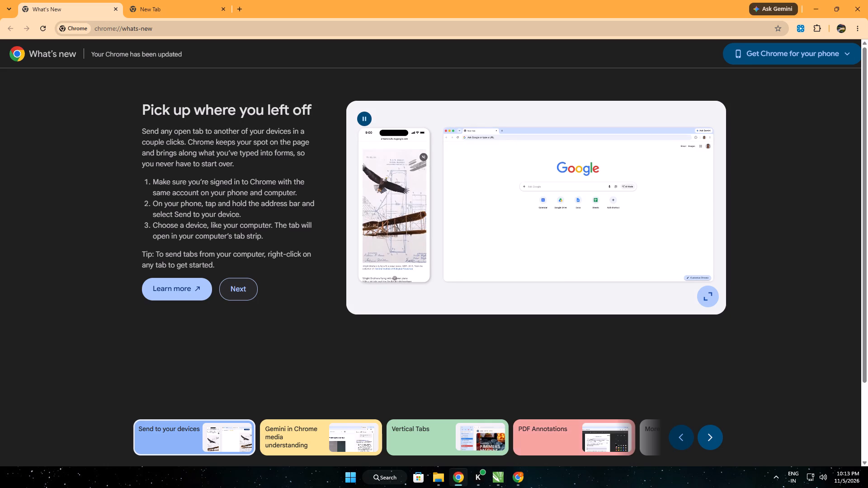
left_click(516, 475)
left_click(321, 263)
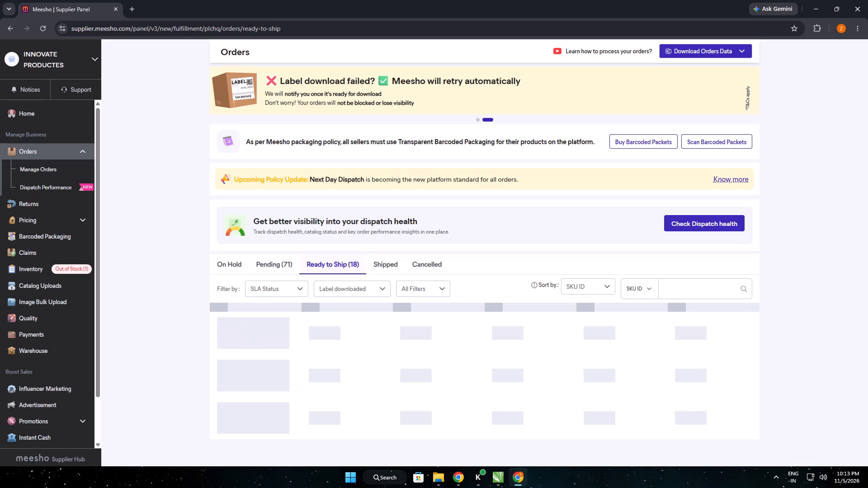
left_click(283, 264)
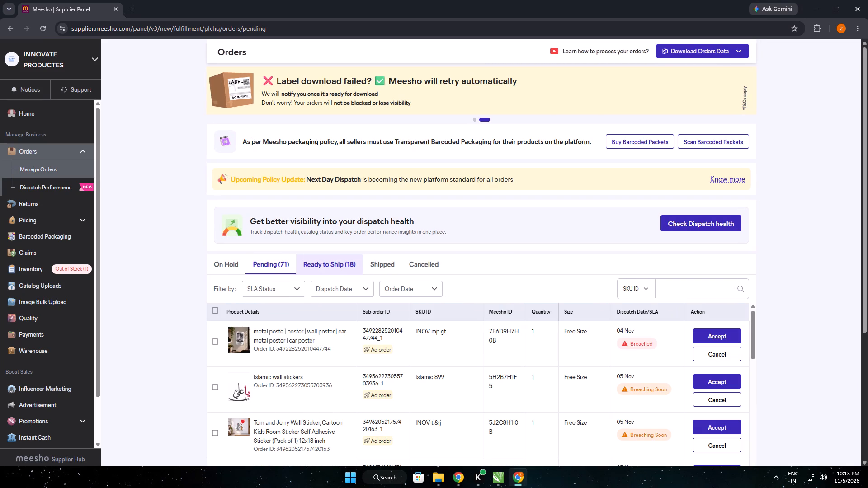
left_click(348, 269)
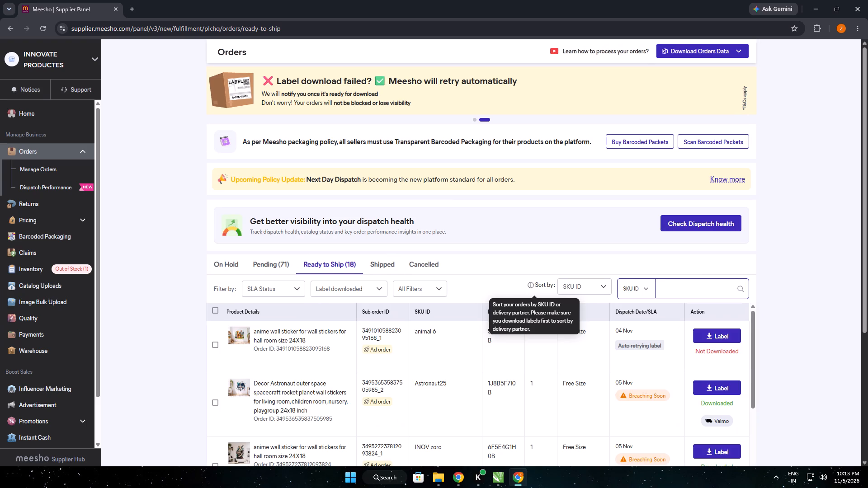
scroll(528, 328, "down", 2)
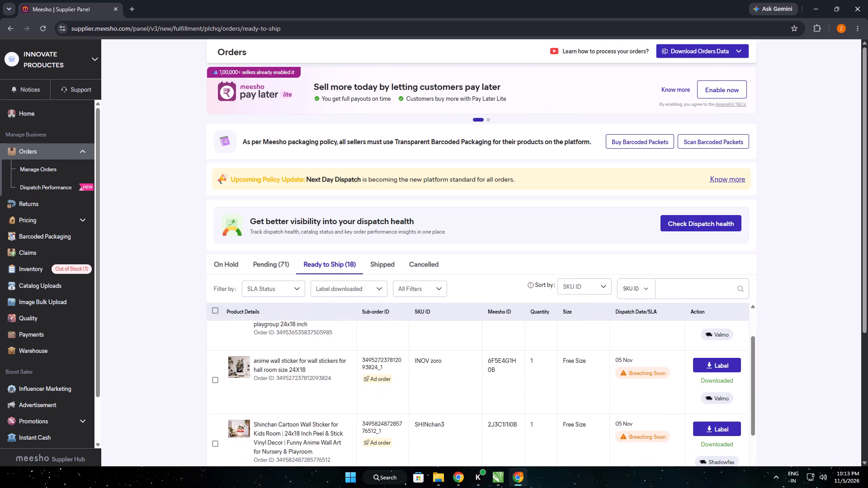
scroll(424, 410, "down", 1)
scroll(490, 397, "down", 3)
scroll(675, 147, "down", 1)
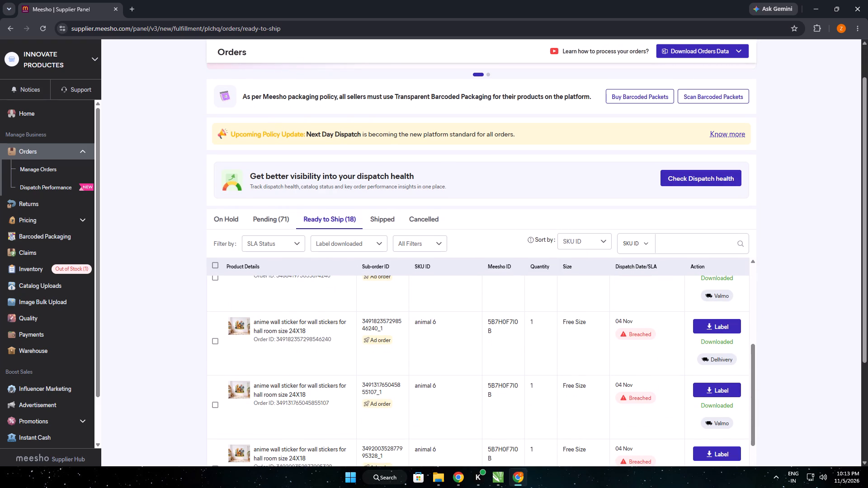
Open the Pending orders list and review the SKU IDs and dispatch dates down to the INOV Luf and Astronaut2222 orders.
left_click(267, 216)
scroll(484, 356, "down", 7)
scroll(604, 97, "down", 2)
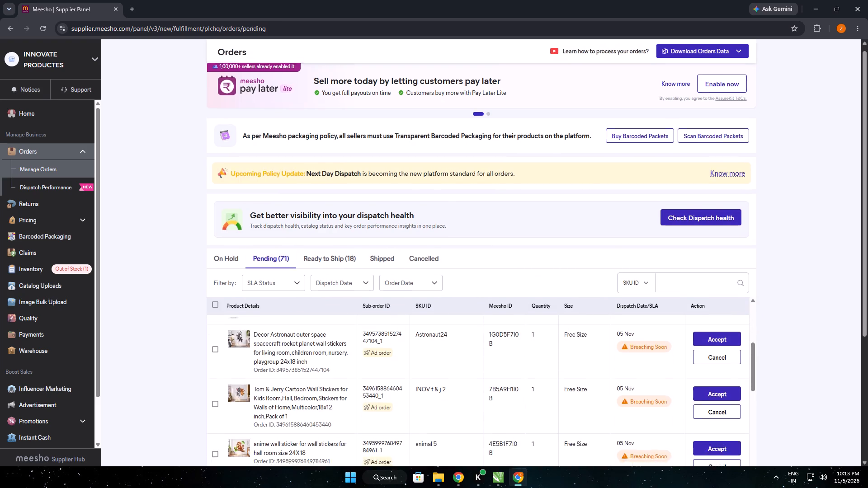
scroll(605, 96, "down", 3)
scroll(542, 336, "up", 4)
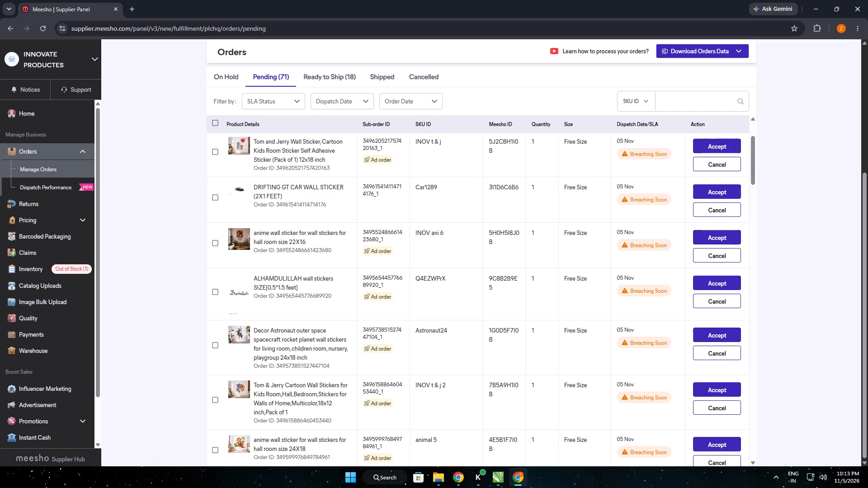
scroll(444, 243, "up", 1)
scroll(499, 286, "down", 3)
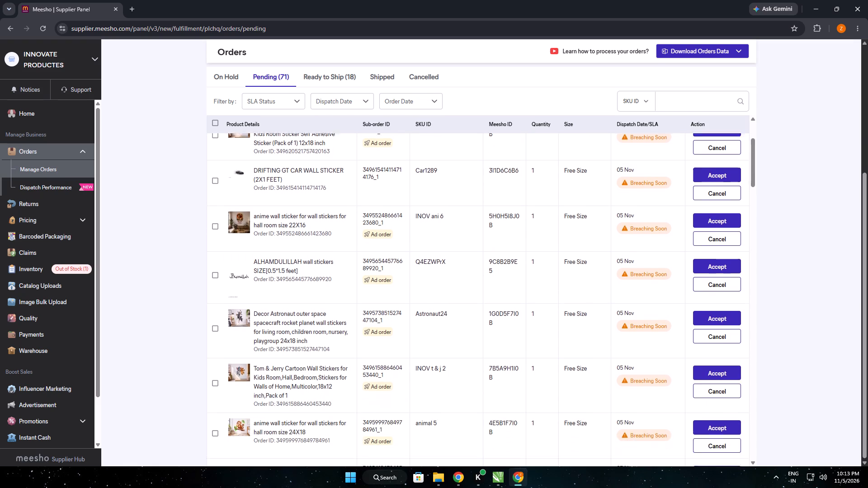
scroll(488, 287, "down", 5)
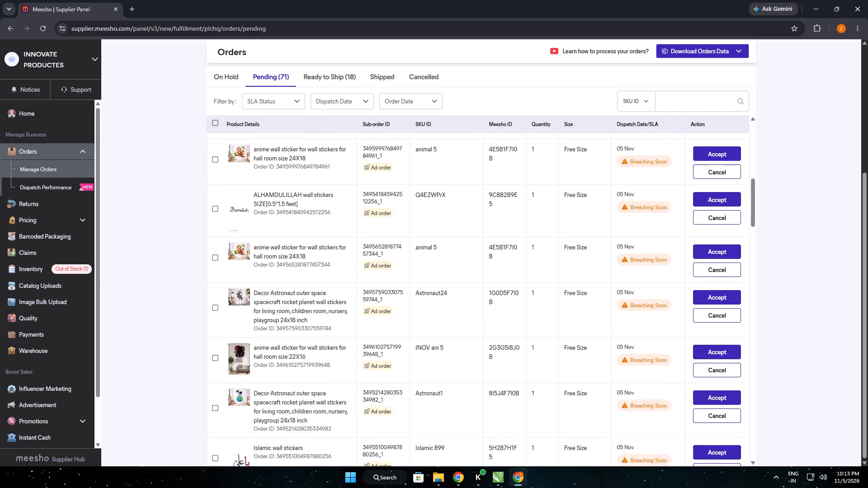
scroll(455, 350, "down", 1)
scroll(458, 297, "down", 2)
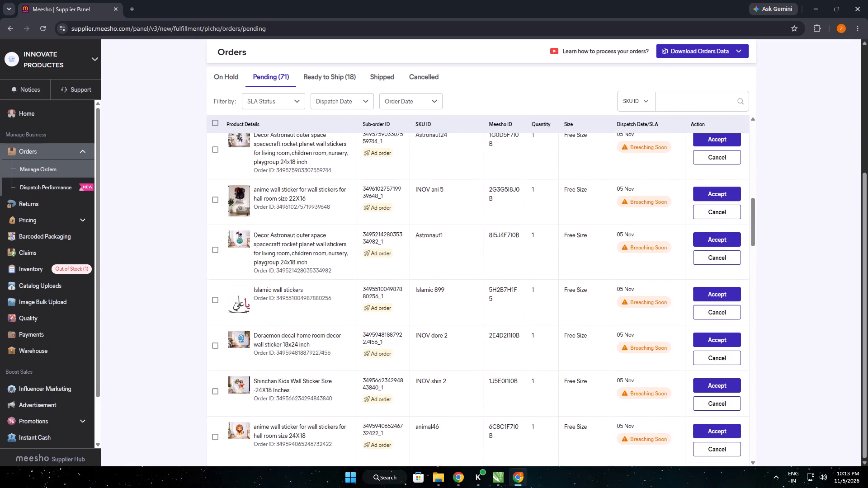
scroll(457, 298, "down", 5)
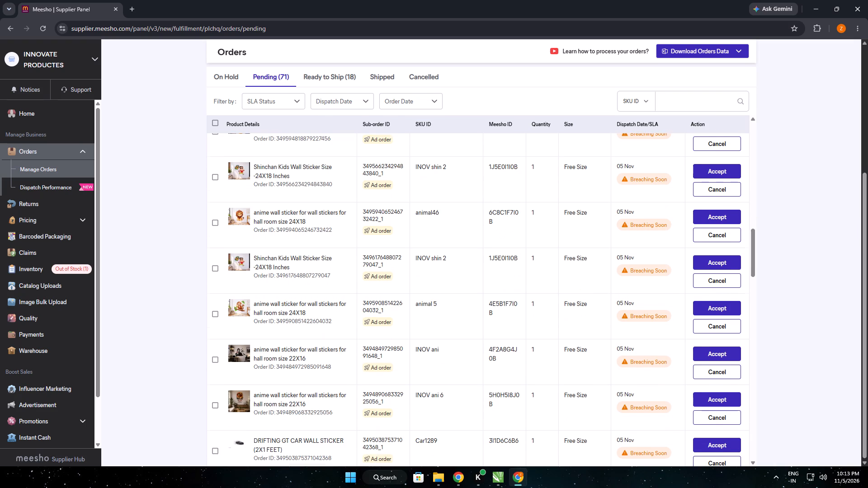
scroll(454, 342, "down", 5)
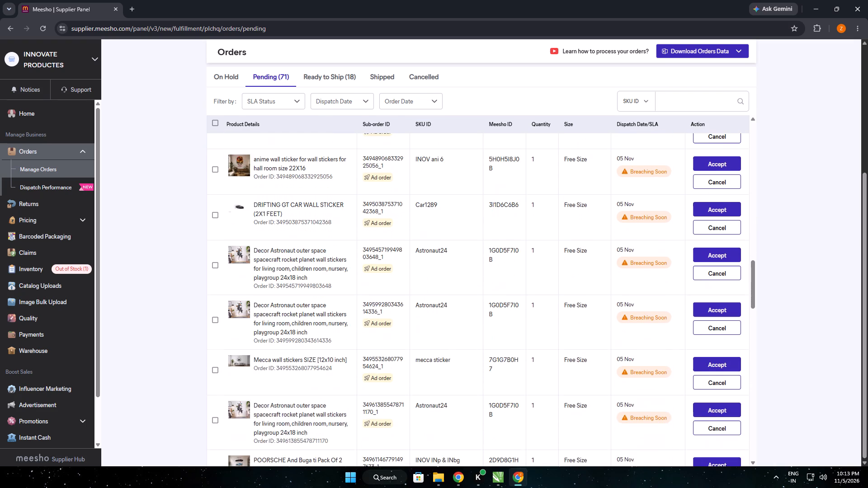
scroll(457, 311, "down", 6)
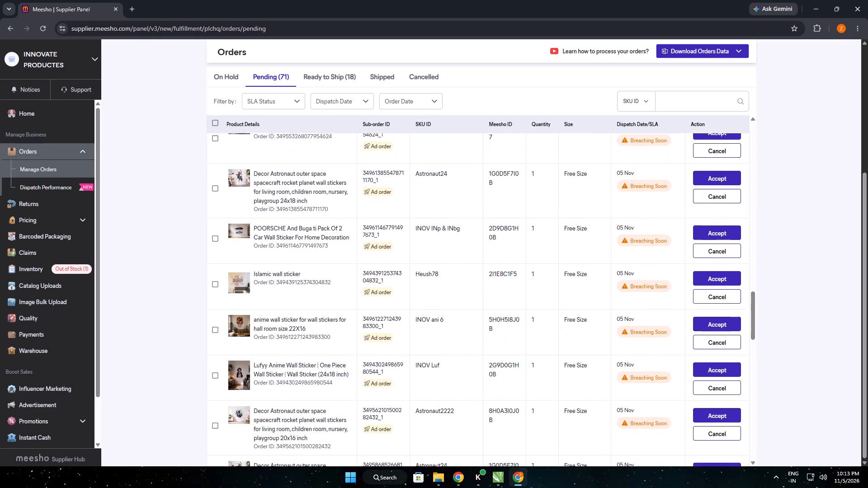
scroll(448, 300, "down", 1)
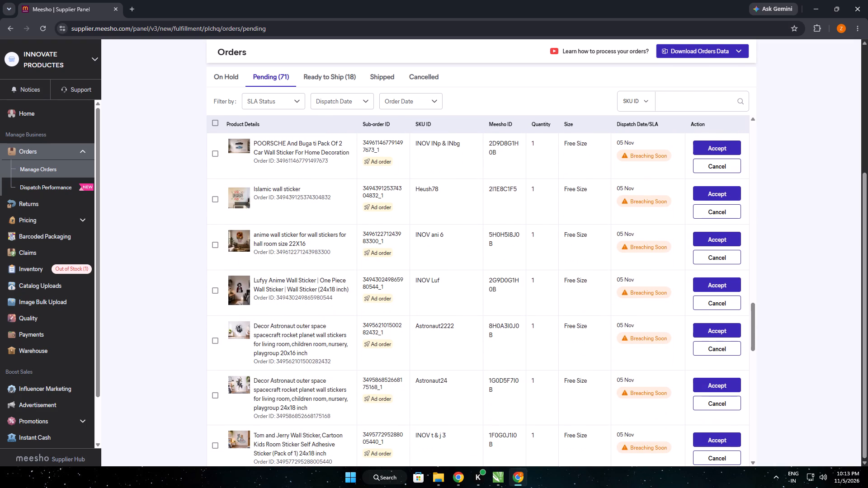
Check the product image of the pending Lufyy Anime Wall Sticker order (INOV Luf).
left_click(242, 294)
left_click(600, 281)
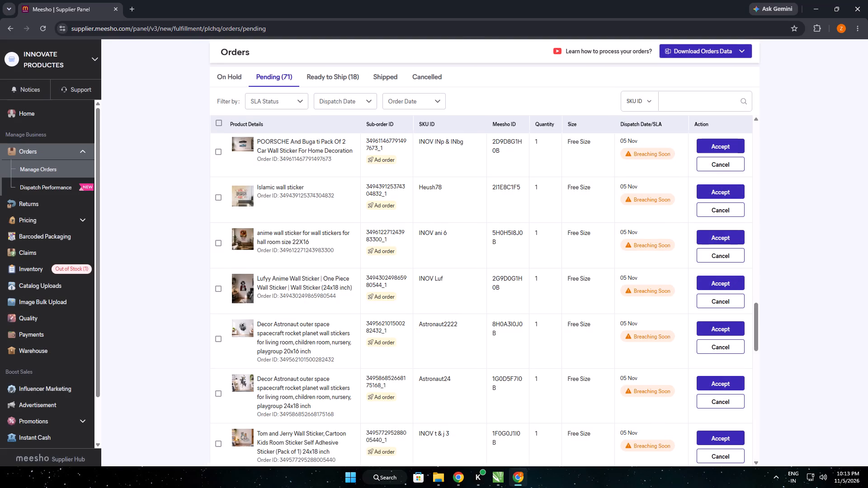
Select the Luffy figure in the pending INOV Luf order's product image with Google Lens and copy that area as an image.
left_click(242, 294)
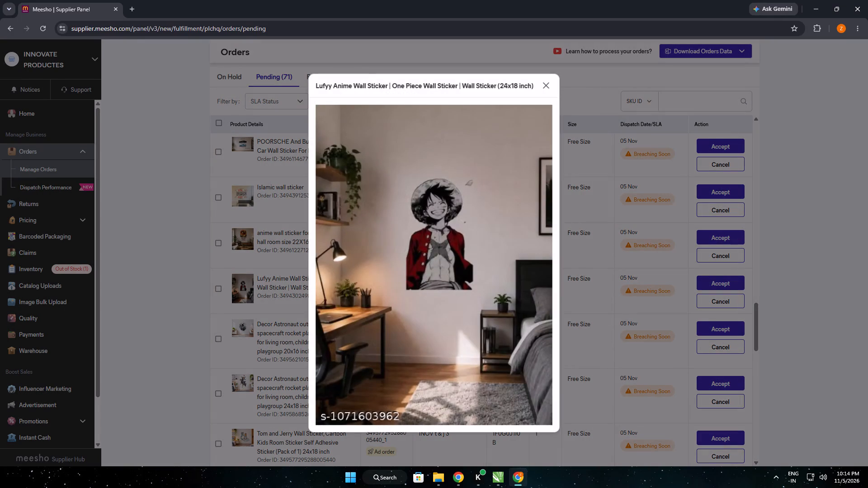
right_click_drag(399, 162, 397, 171)
right_click_drag(397, 171, 459, 249)
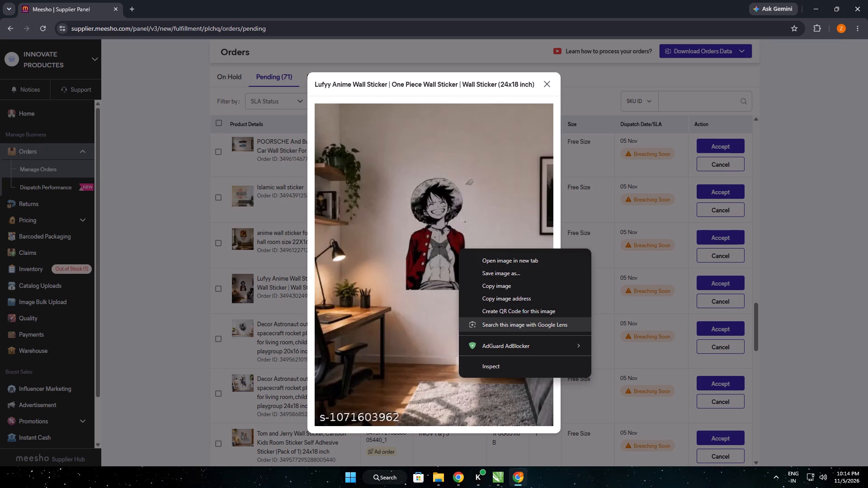
left_click(481, 324)
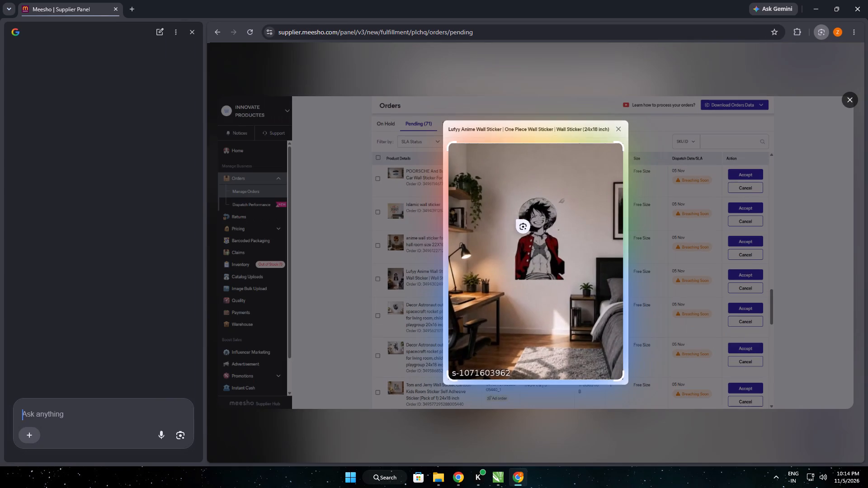
left_click_drag(502, 188, 577, 291)
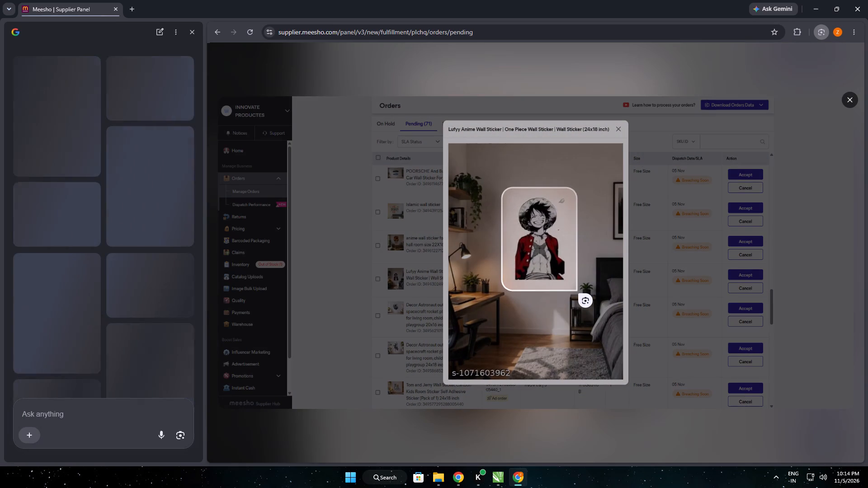
left_click_drag(577, 291, 576, 290)
left_click(548, 311)
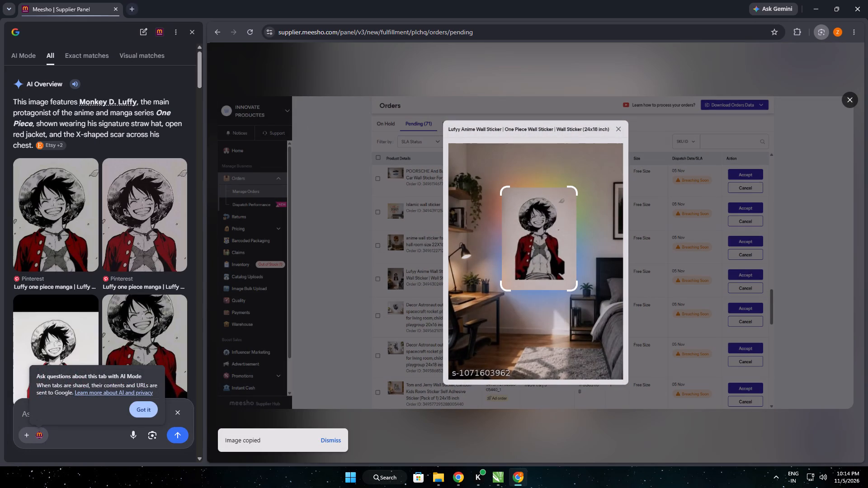
left_click(129, 8)
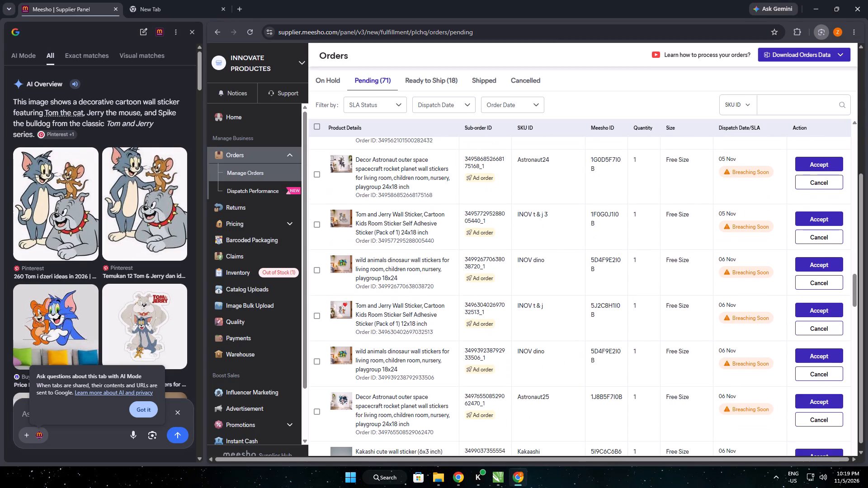
scroll(377, 364, "up", 2)
scroll(377, 364, "down", 1)
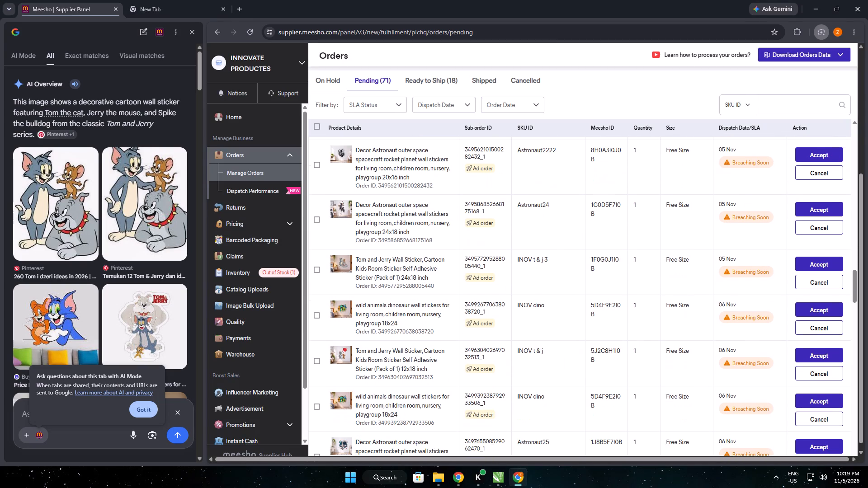
scroll(377, 364, "up", 4)
scroll(377, 364, "down", 1)
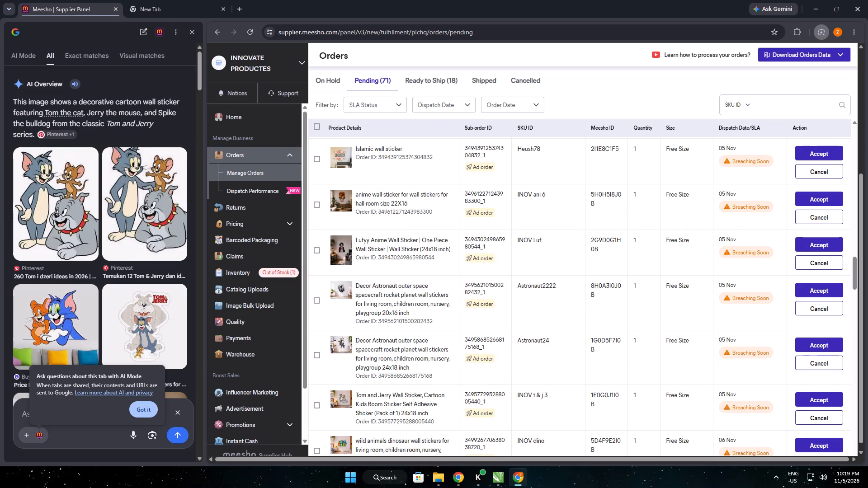
scroll(382, 341, "up", 3)
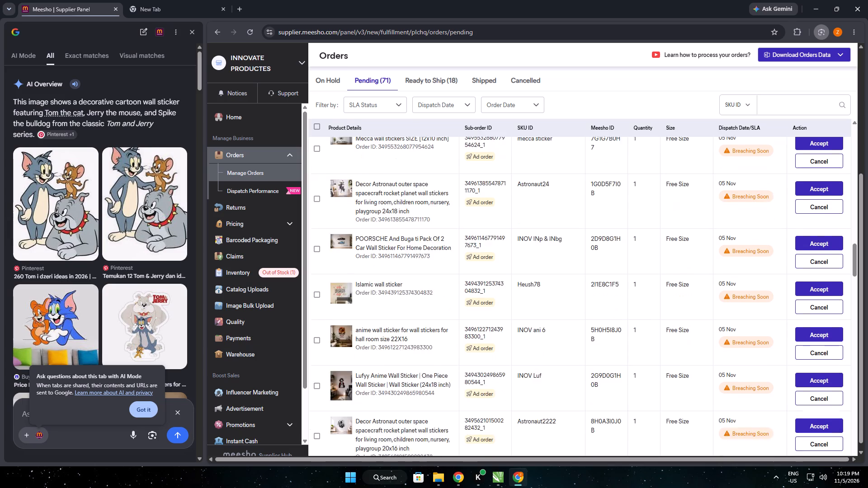
scroll(377, 341, "up", 14)
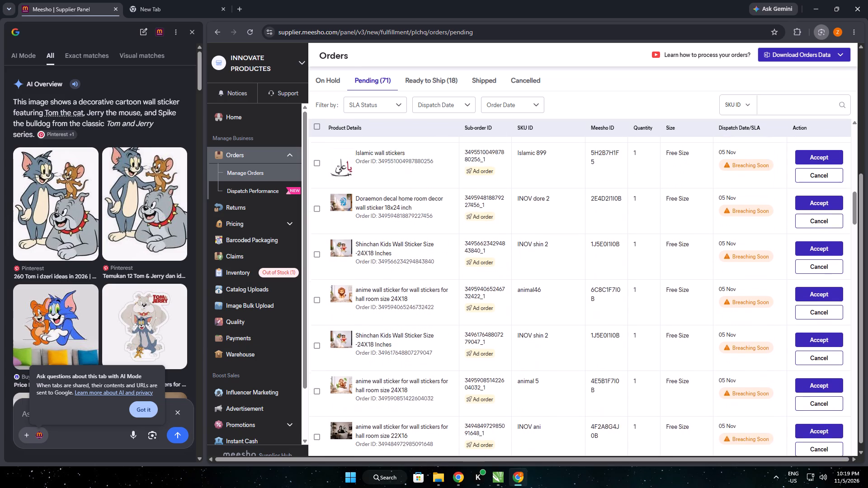
scroll(528, 291, "up", 2)
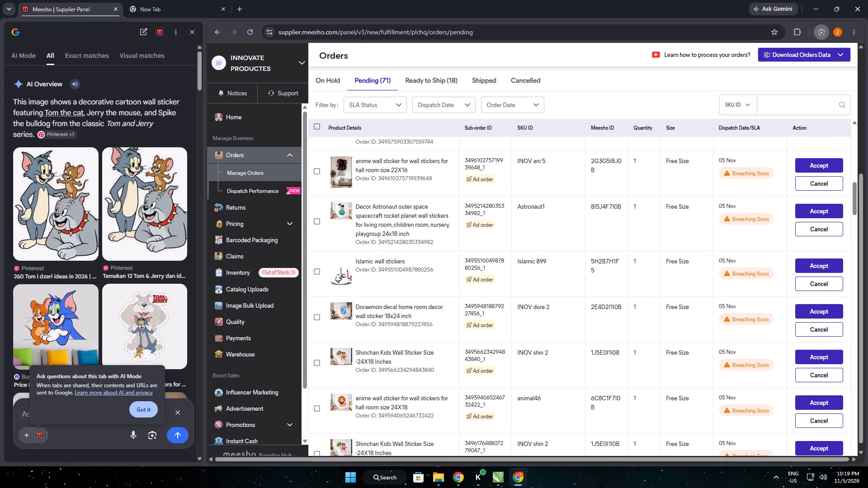
scroll(519, 296, "up", 5)
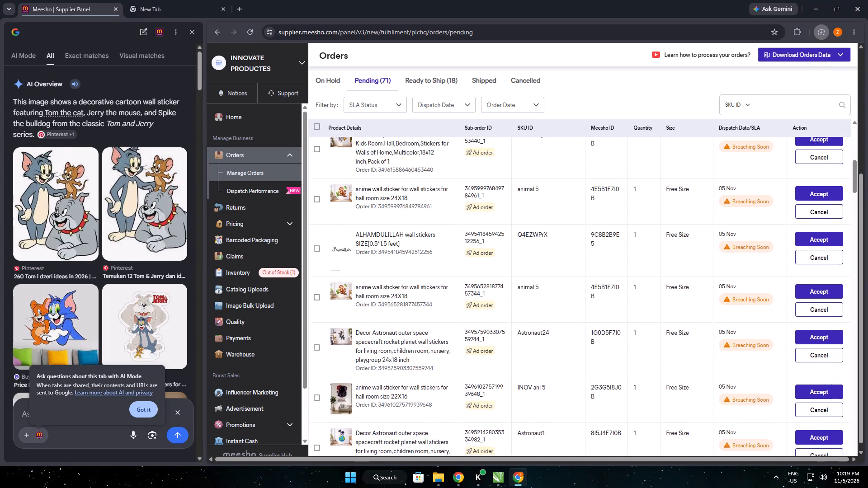
scroll(513, 296, "up", 12)
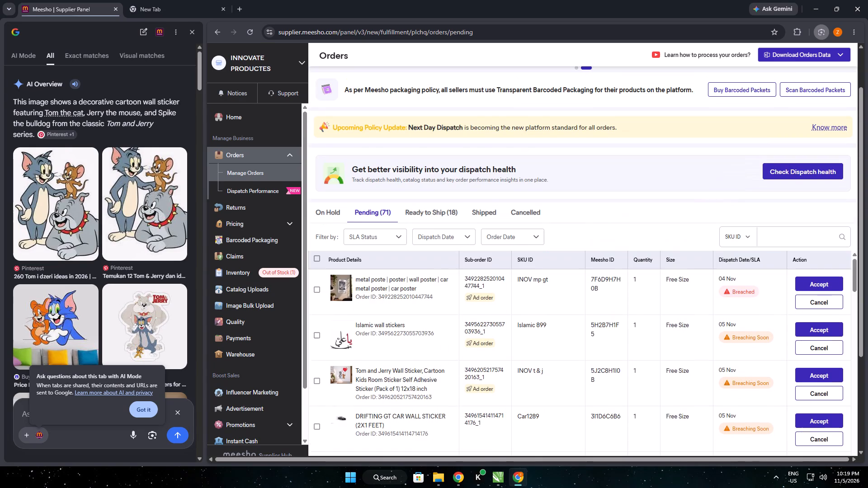
Review the pending orders down from the start of the list and open the product image of the INOV dore 4 Doraemon order.
scroll(512, 285, "down", 20)
scroll(517, 312, "up", 2)
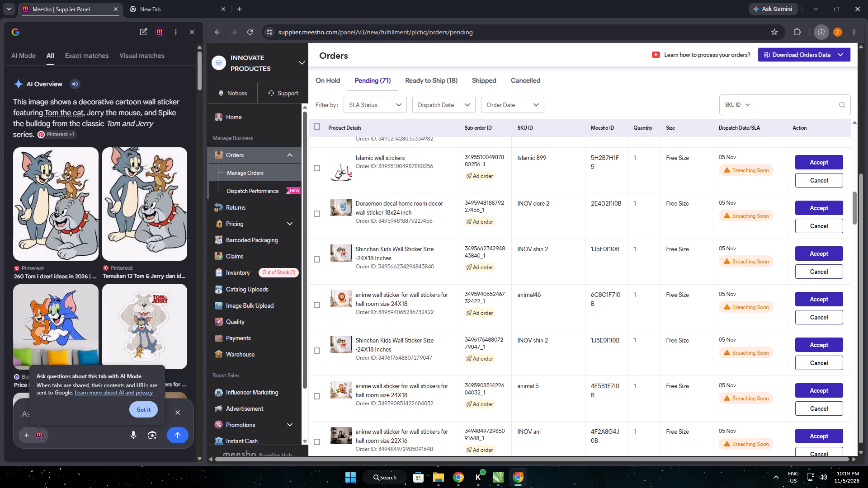
scroll(451, 253, "down", 2)
scroll(519, 279, "down", 6)
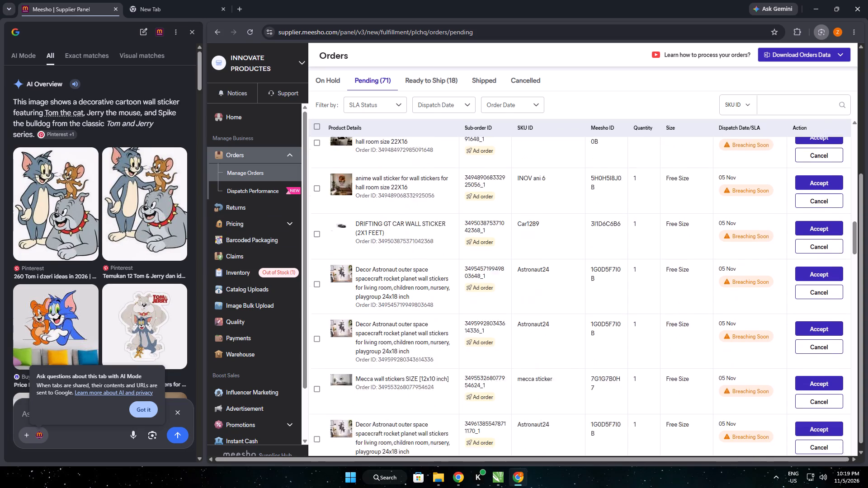
scroll(540, 352, "down", 6)
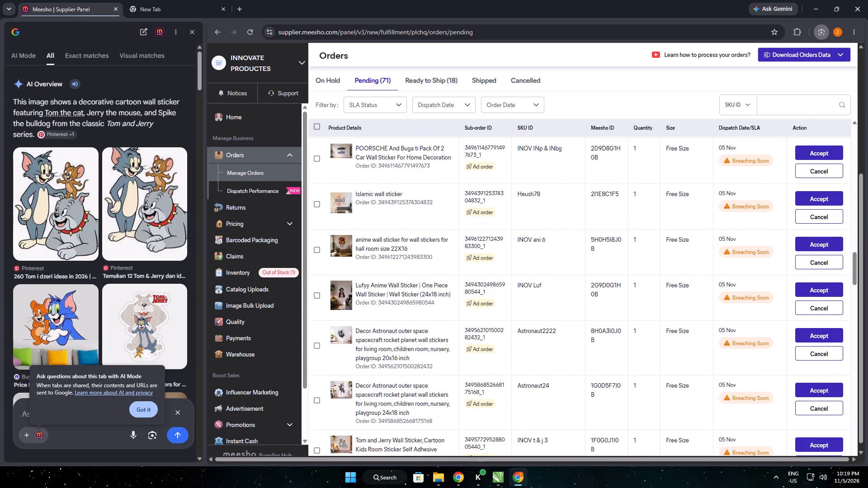
scroll(541, 355, "down", 6)
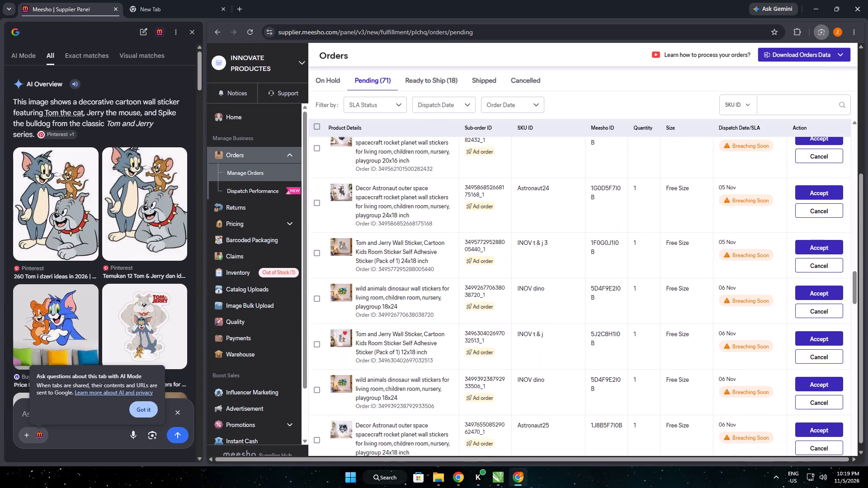
scroll(540, 337, "down", 5)
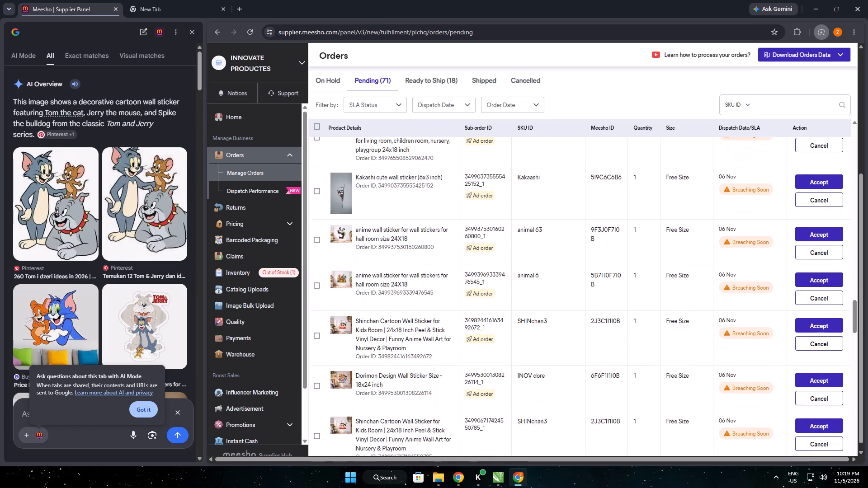
scroll(540, 336, "down", 4)
scroll(537, 296, "down", 2)
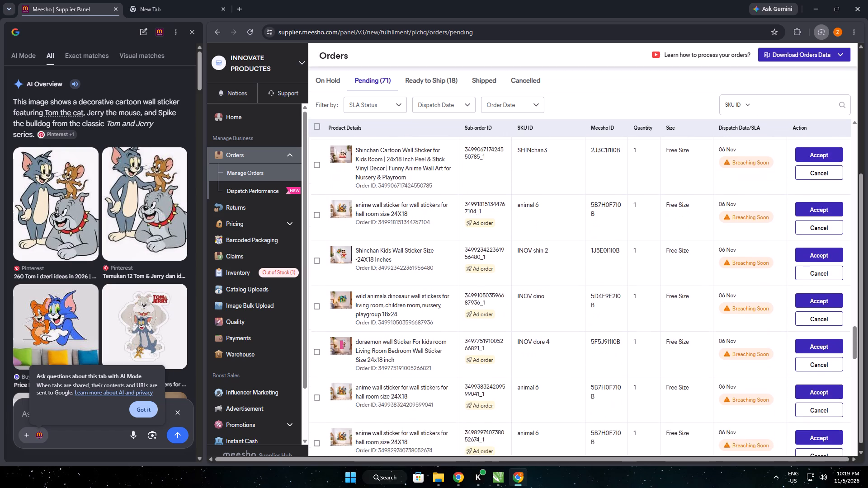
scroll(533, 320, "down", 2)
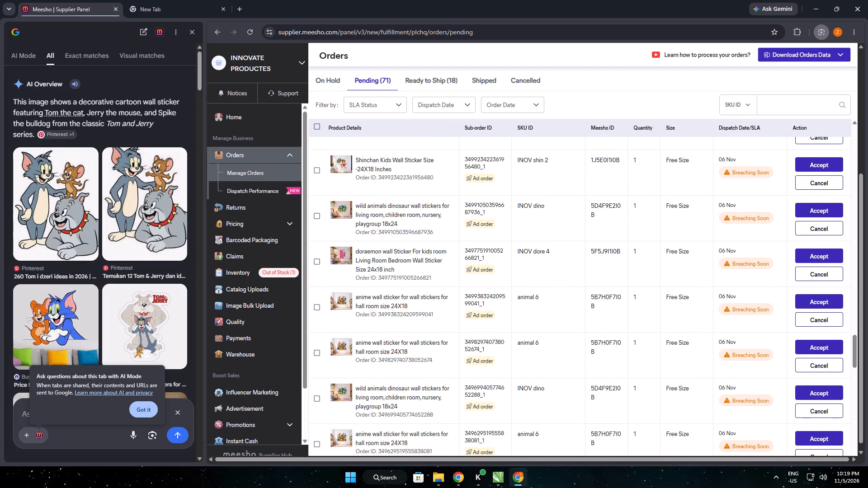
left_click(335, 260)
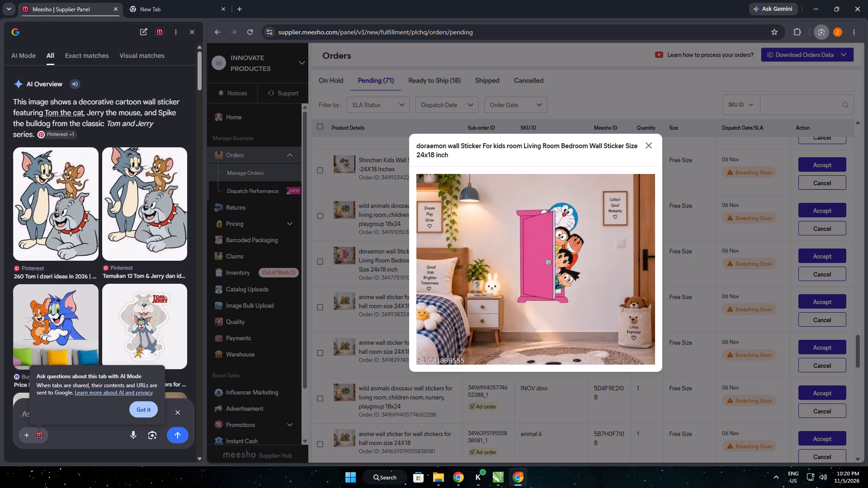
Switch to CorelDRAW and check the whole 6 NOV.cdr sheet for placed stickers.
left_click(498, 481)
scroll(448, 313, "down", 1)
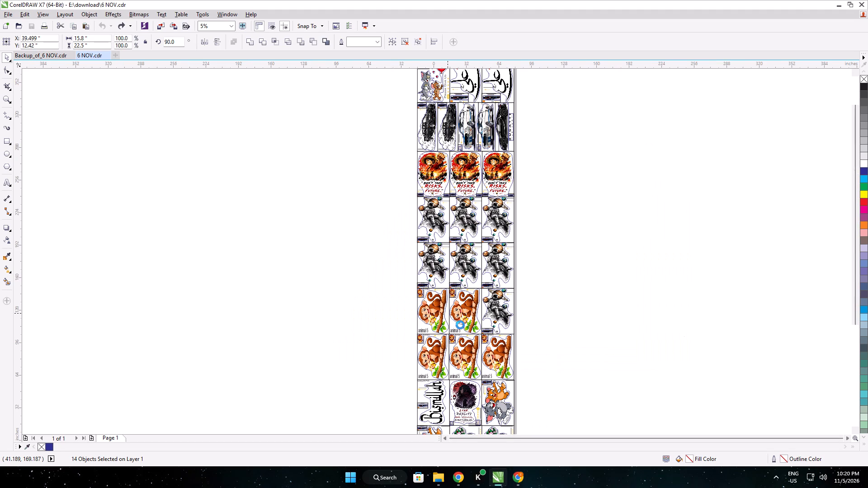
middle_click_drag(450, 322, 412, 305)
middle_click_drag(461, 319, 451, 296)
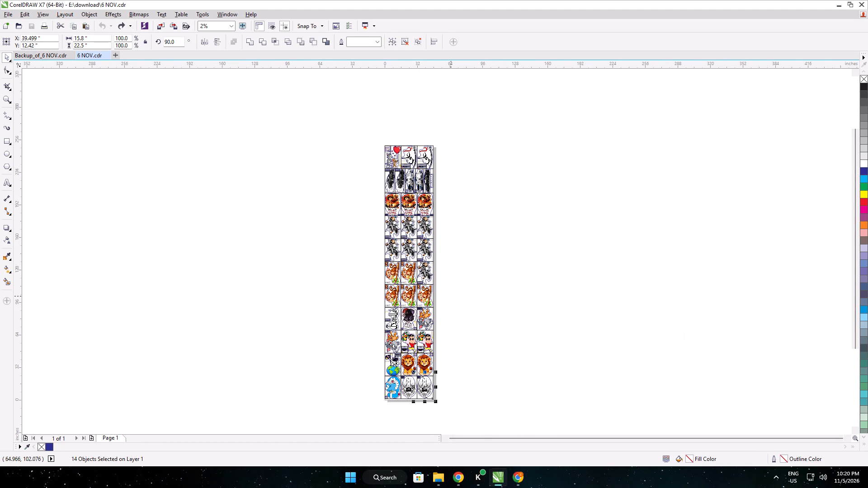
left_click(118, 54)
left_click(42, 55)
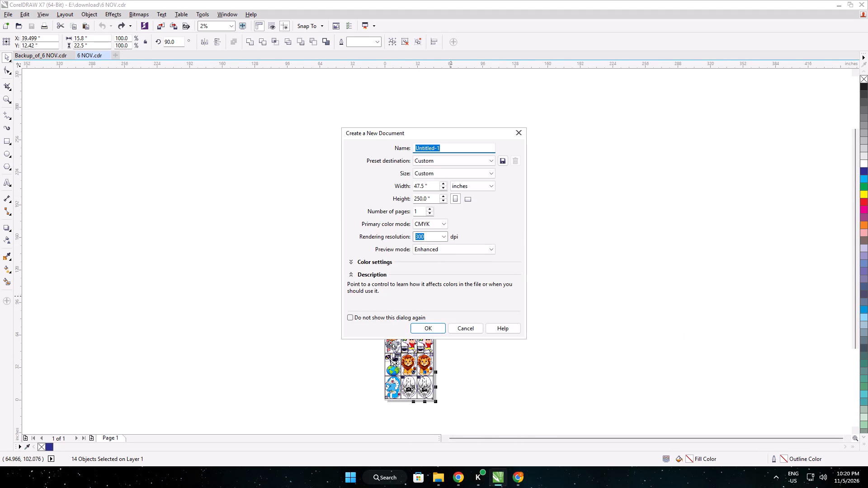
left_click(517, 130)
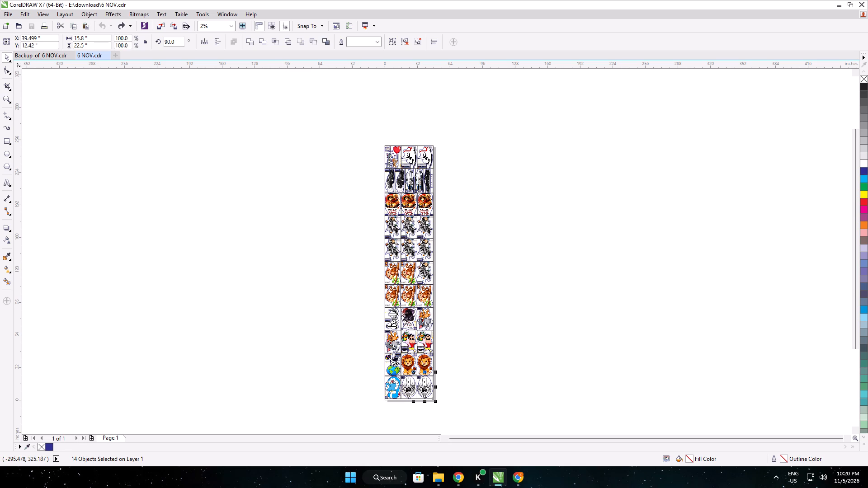
Check the contents of the Backup_of_6 NOV.cdr document.
left_click(42, 58)
scroll(368, 286, "down", 1)
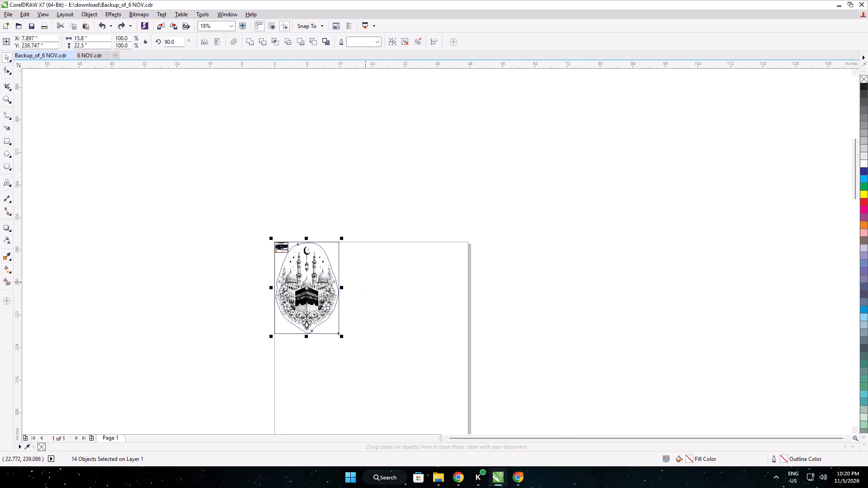
middle_click_drag(362, 262, 354, 225)
Find 5 NOV.cdr in the Downloads folder and open it in CorelDRAW.
left_click(443, 476)
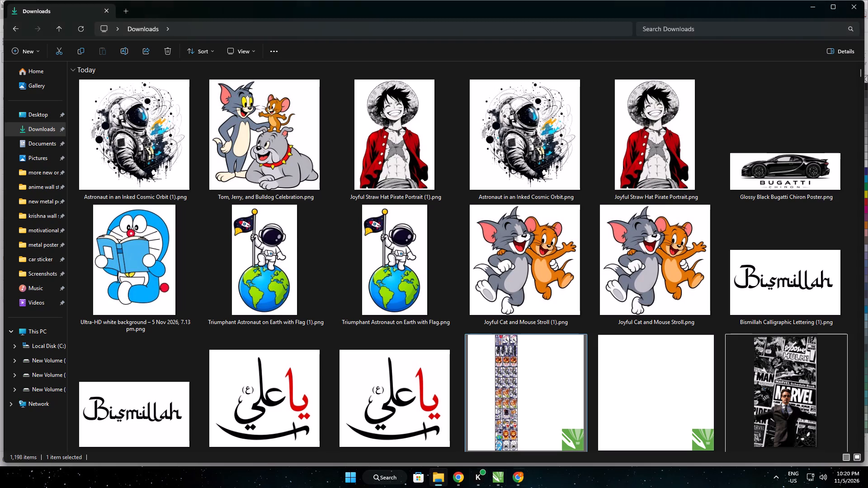
scroll(413, 222, "down", 2)
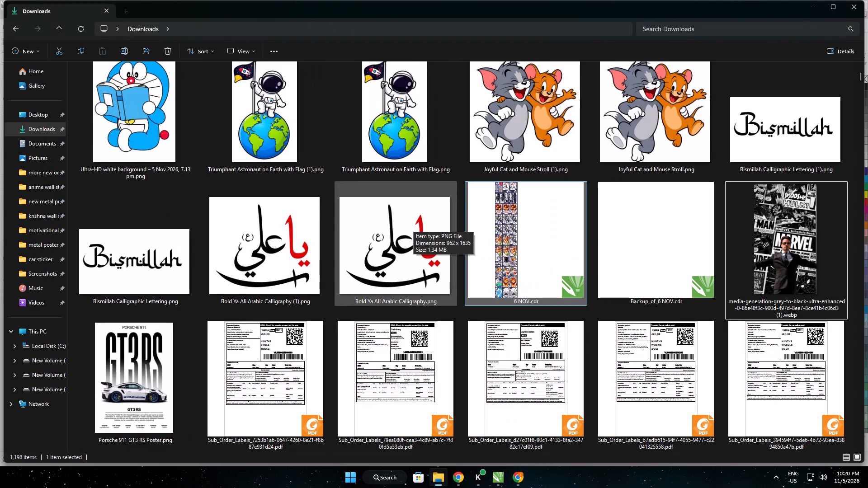
scroll(550, 214, "up", 3)
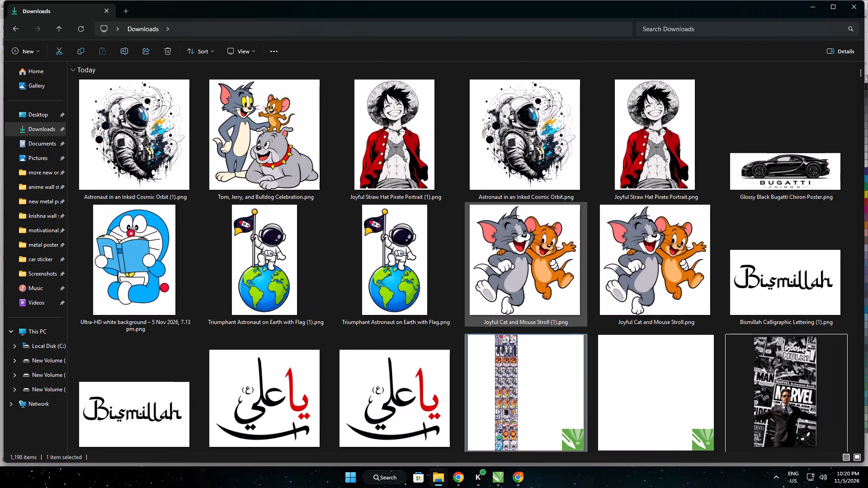
scroll(546, 208, "down", 5)
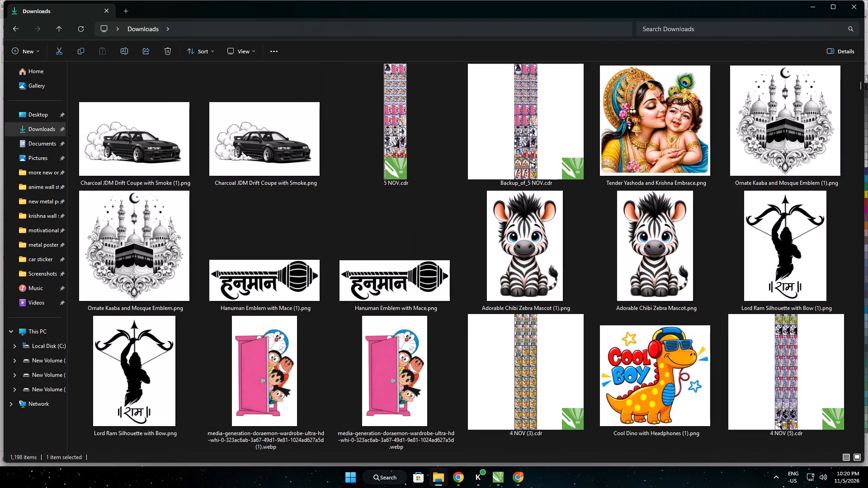
double_click(417, 108)
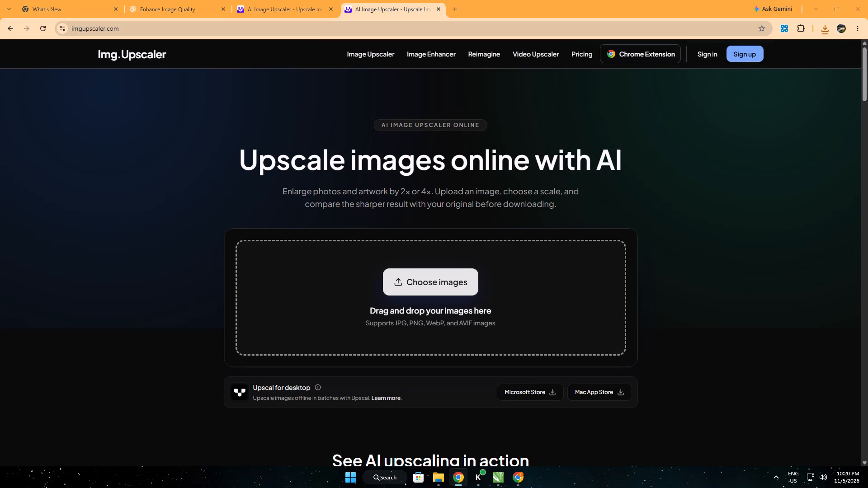
left_click(137, 112)
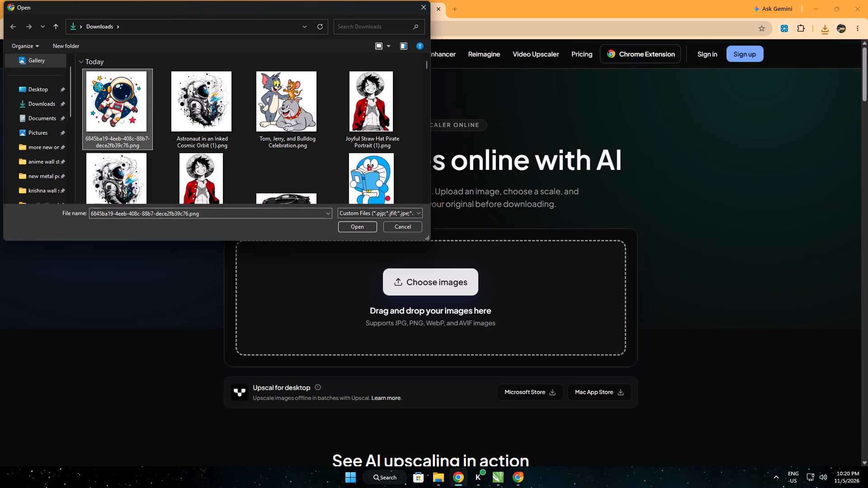
key("Return")
Copy the first INOV dore 4 door sticker with its frame from 5 NOV.cdr in CorelDRAW into Backup_of_6 NOV.cdr.
left_click(501, 478)
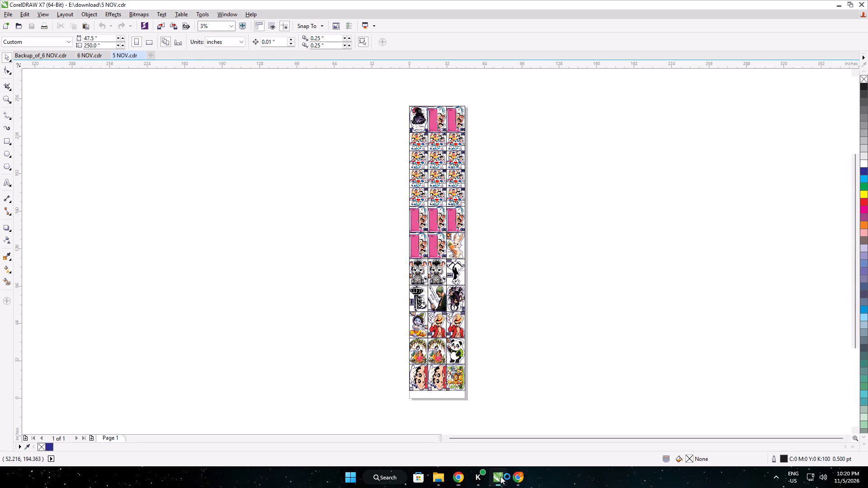
scroll(428, 110, "up", 2)
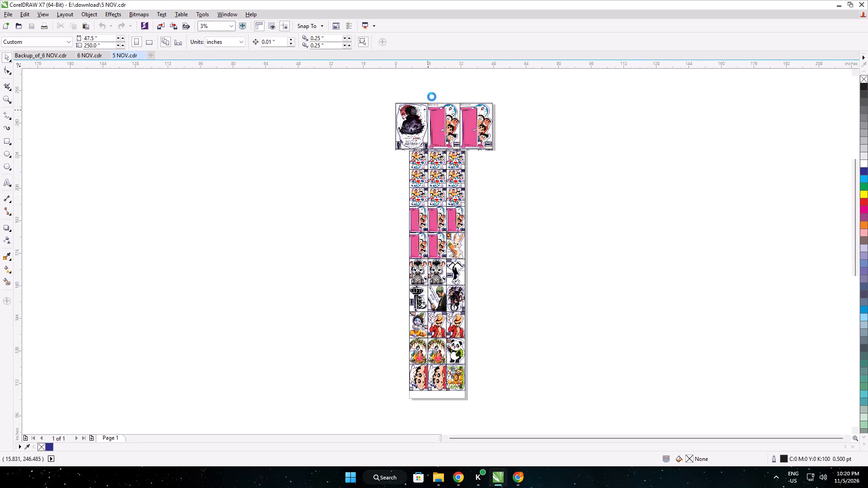
scroll(433, 96, "up", 4)
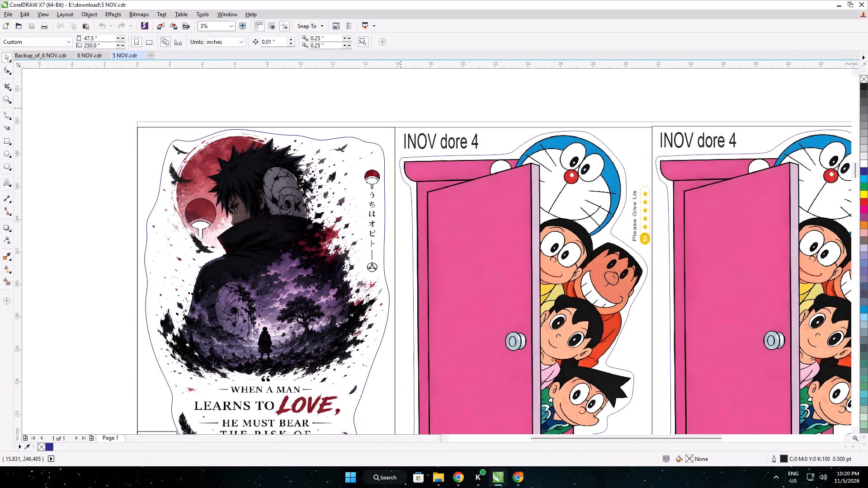
left_click_drag(321, 90, 632, 297)
scroll(627, 294, "down", 2)
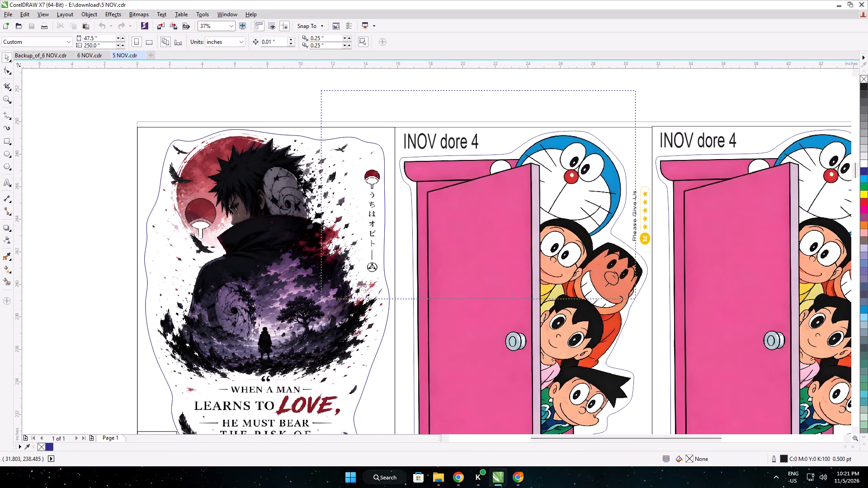
left_click_drag(632, 297, 622, 295)
middle_click(630, 297)
scroll(630, 296, "down", 1)
left_click(591, 292)
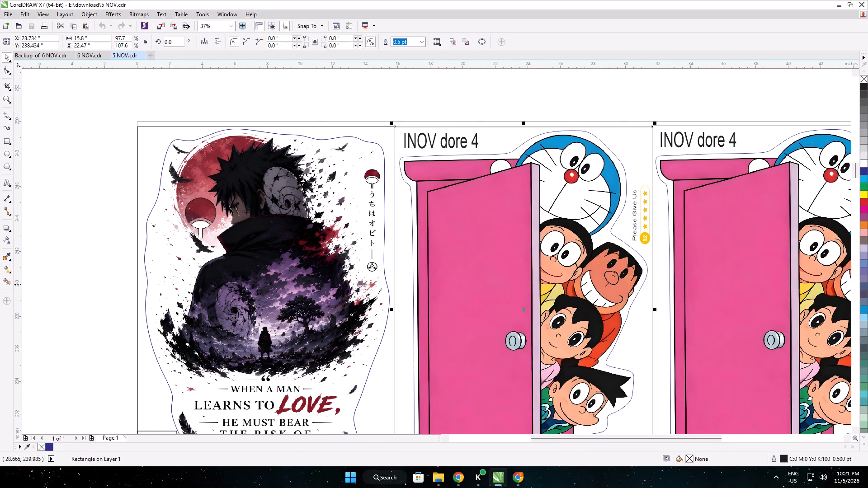
key("ctrl+c")
scroll(380, 143, "down", 1)
left_click_drag(361, 99, 554, 379)
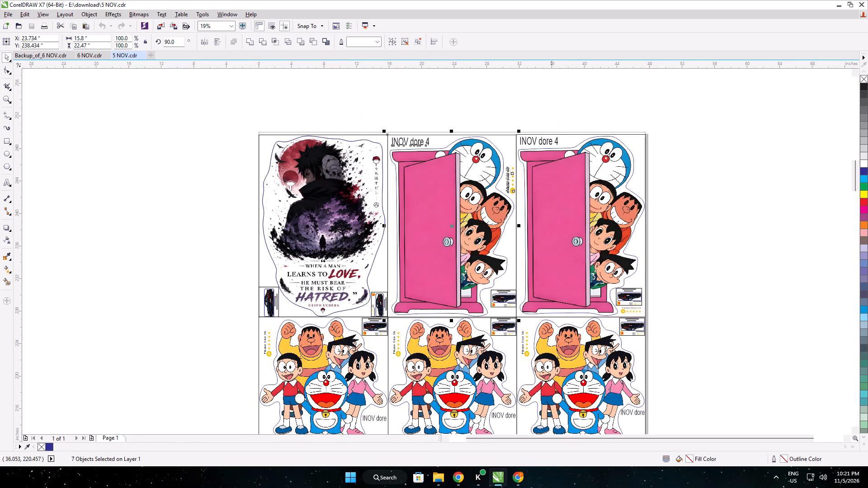
key("ctrl+c")
left_click(46, 55)
key("ctrl+v")
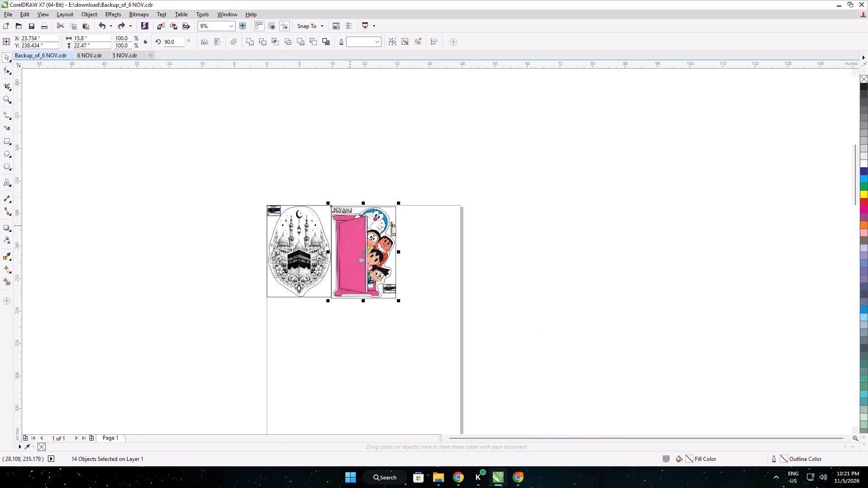
Move the pasted INOV dore 4 sticker up and against the mosque sticker so their frame edges meet.
scroll(351, 225, "up", 2)
scroll(288, 156, "up", 2)
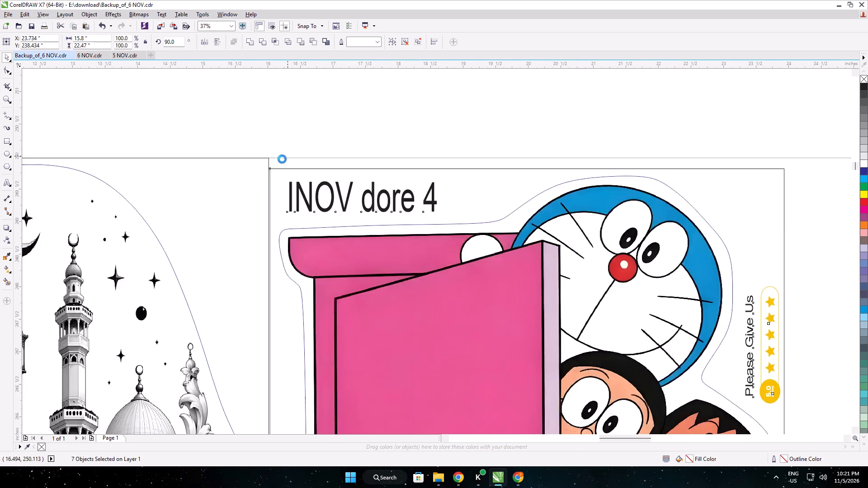
key("Up")
key("Up")
key("Up")
key("Up")
key("Left")
key("Left")
key("Left")
scroll(297, 237, "up", 1)
middle_click_drag(313, 223, 395, 320)
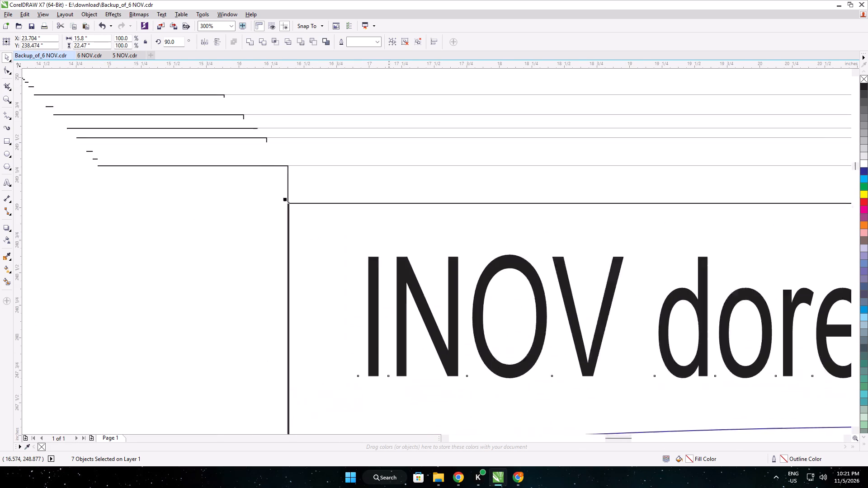
middle_click_drag(395, 320, 407, 335)
scroll(300, 227, "up", 4)
middle_click(312, 207)
left_click_drag(412, 314, 398, 163)
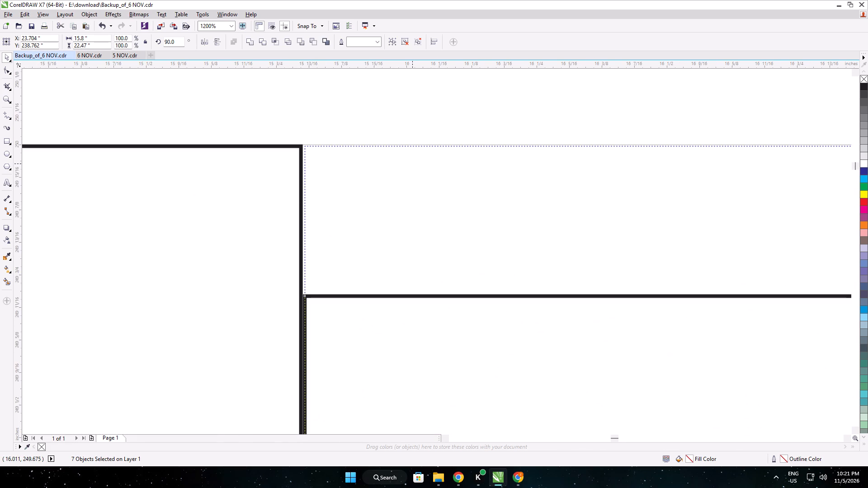
left_click_drag(398, 163, 404, 163)
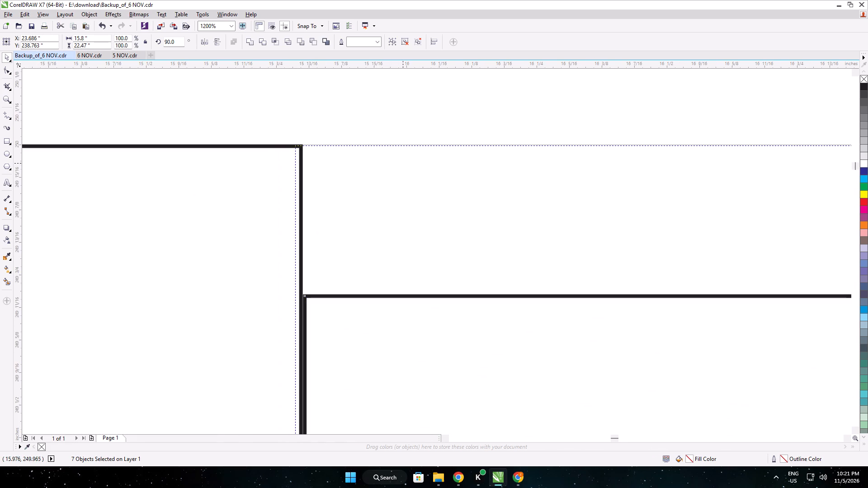
left_click_drag(404, 163, 407, 166)
left_click(409, 164)
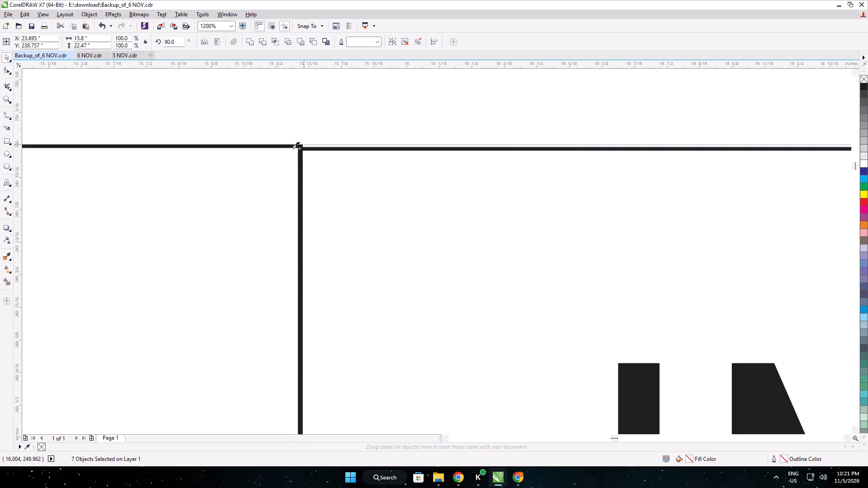
Fine-tune the INOV dore 4 sticker's height so its top frame line is flush with the mosque sticker's frame.
scroll(295, 140, "up", 2)
key("Up")
key("Down")
scroll(311, 155, "up", 2)
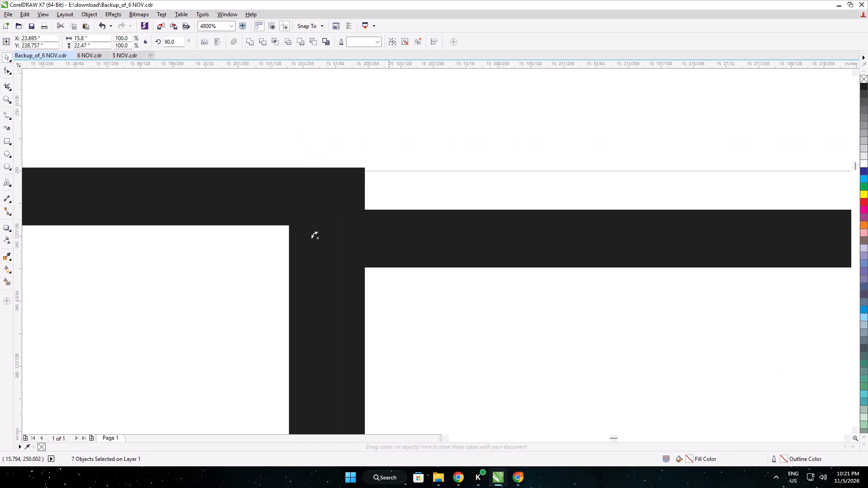
left_click_drag(408, 244, 404, 214)
left_click_drag(404, 214, 402, 196)
scroll(402, 196, "down", 11)
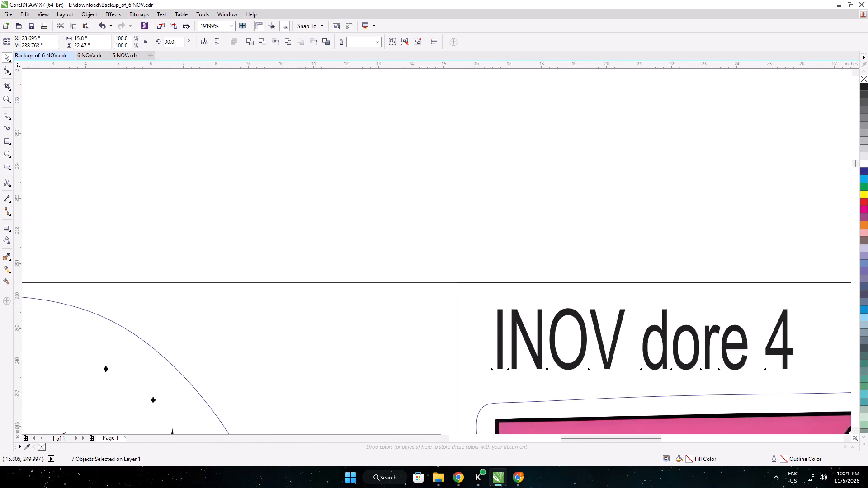
scroll(490, 318, "down", 3)
middle_click_drag(489, 314, 407, 201)
middle_click_drag(492, 320, 479, 251)
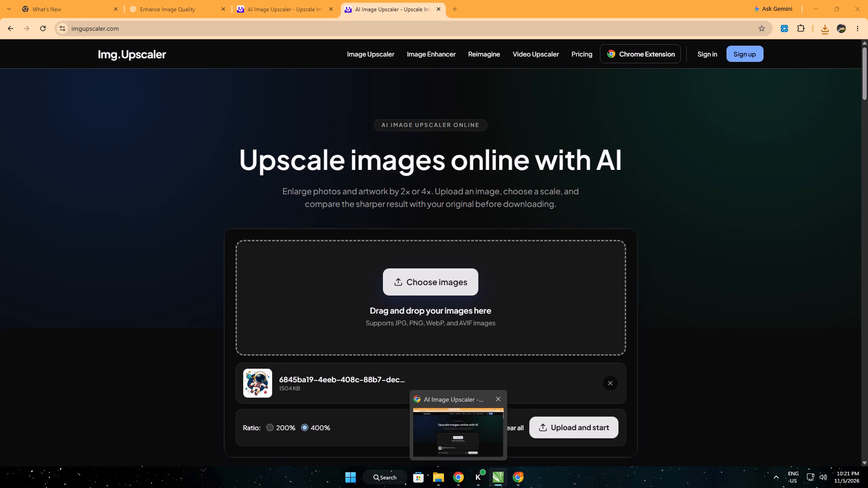
Switch to Chrome and start the 400% upscale of the loaded astronaut-with-planet image.
left_click(467, 436)
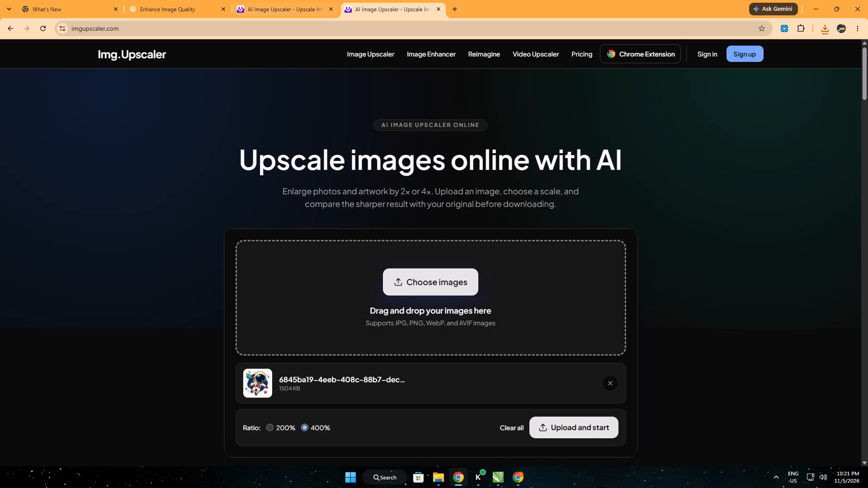
left_click(558, 429)
Download the upscaled Tom, Jerry, and Bulldog Celebration image from the other upscaler tab.
left_click(294, 0)
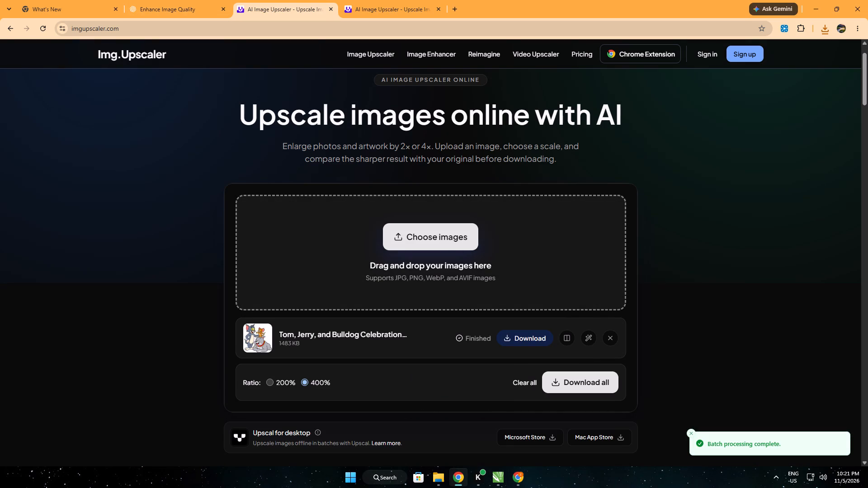
left_click(535, 334)
Import Joyful Straw Hat Pirate Portrait (1).png from Downloads into Backup_of_6 NOV.cdr, placing it about 22.1 × 30.4 inches beside the door sticker.
left_click(500, 478)
middle_click_drag(469, 325, 454, 287)
left_click(492, 344)
key("ctrl+i")
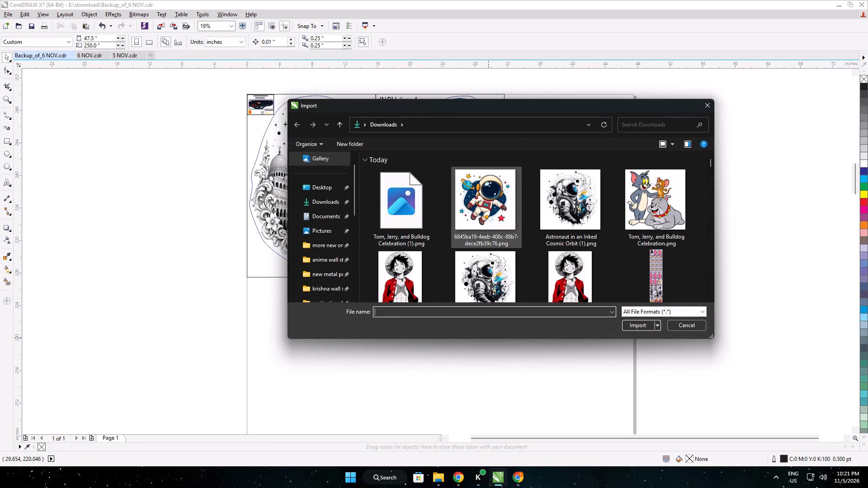
scroll(538, 272, "down", 1)
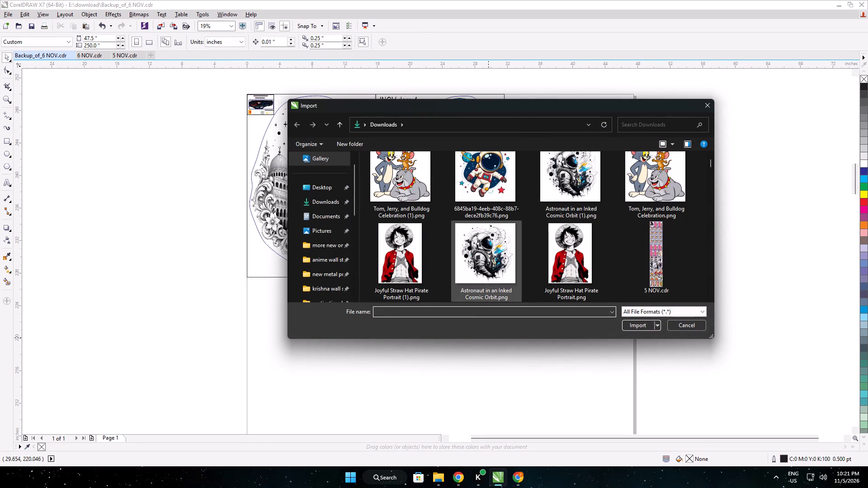
left_click(422, 260)
key("Return")
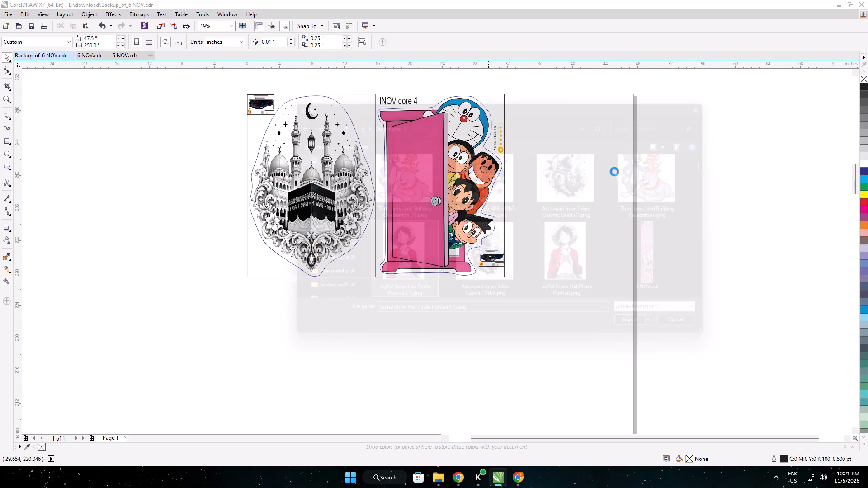
middle_click_drag(599, 157, 607, 153)
left_click_drag(574, 102, 796, 349)
Start a B-Spline cut outline just below the straw hat pirate's bottom edge, running from the right corner to the left.
middle_click_drag(593, 180, 439, 141)
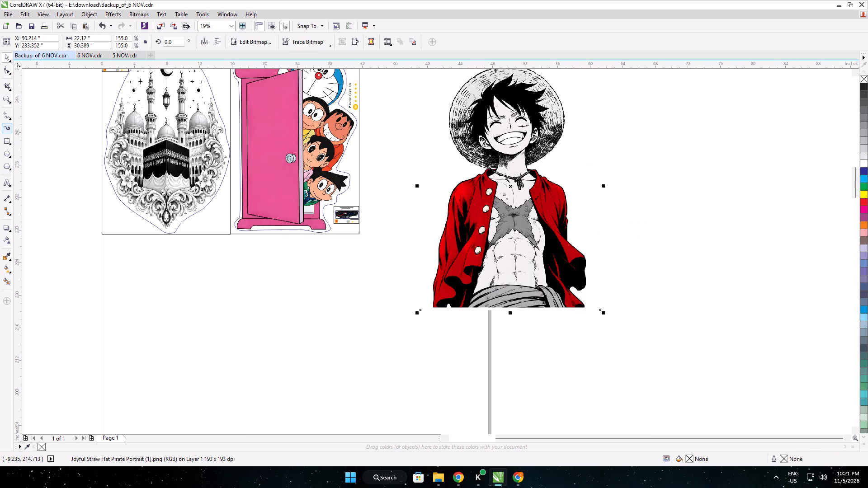
left_click(11, 119)
left_click(11, 118)
left_click(10, 119)
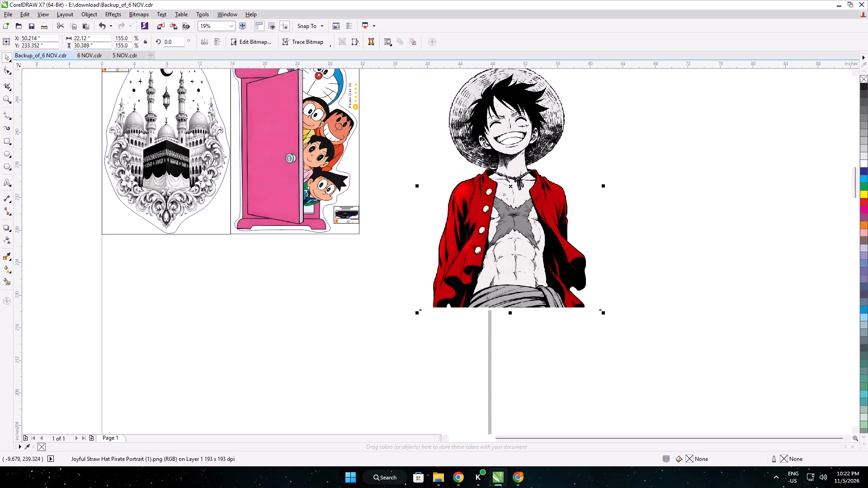
left_click(5, 116)
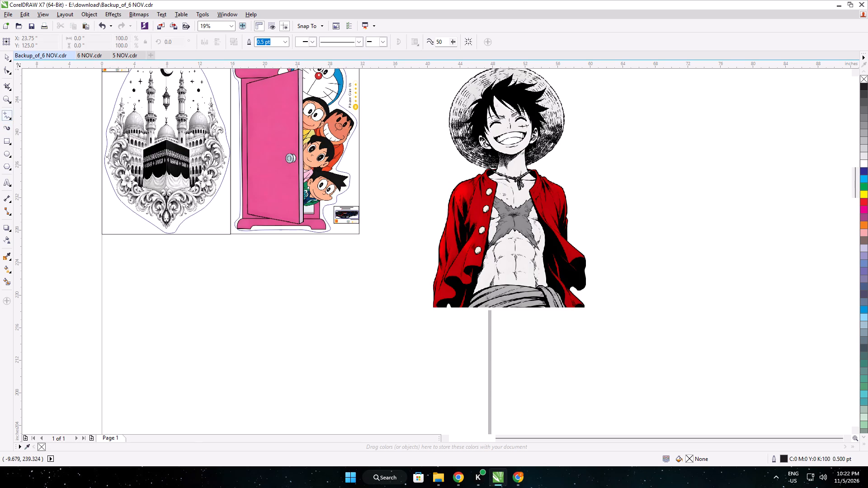
left_click(10, 119)
left_click(44, 155)
scroll(525, 295, "up", 2)
left_click(778, 336)
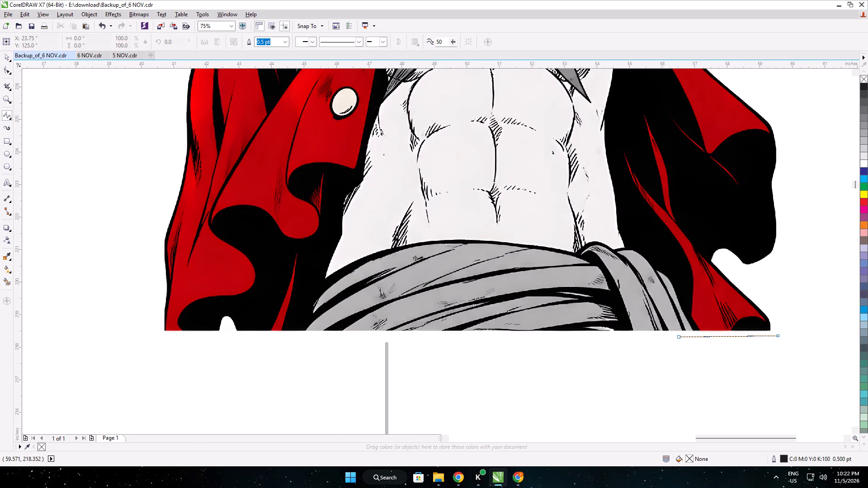
left_click(524, 336)
left_click(166, 335)
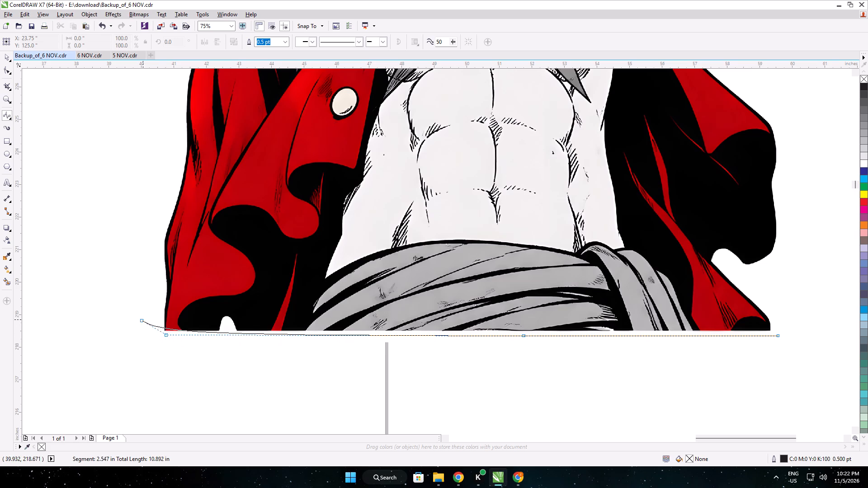
left_click(154, 332)
Continue the B-Spline outline up the left side of the red jacket to the notch between shoulder and hat.
middle_click_drag(146, 187, 206, 404)
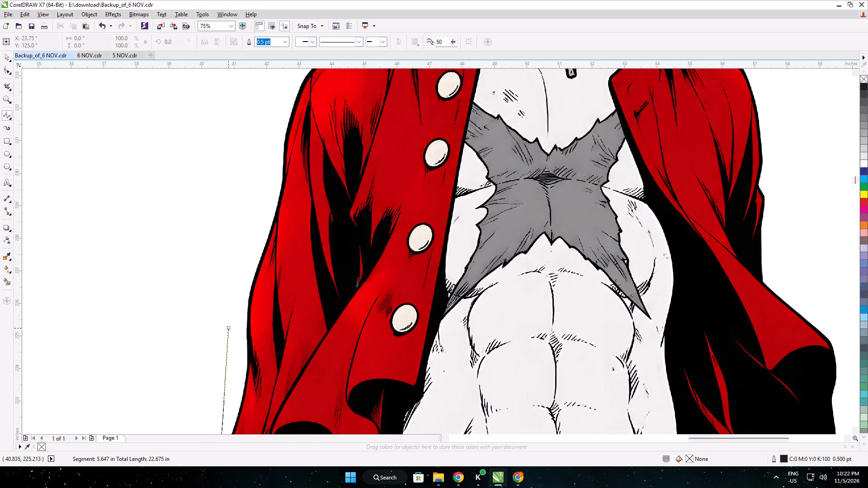
scroll(228, 328, "down", 1)
left_click(228, 323)
left_click(263, 192)
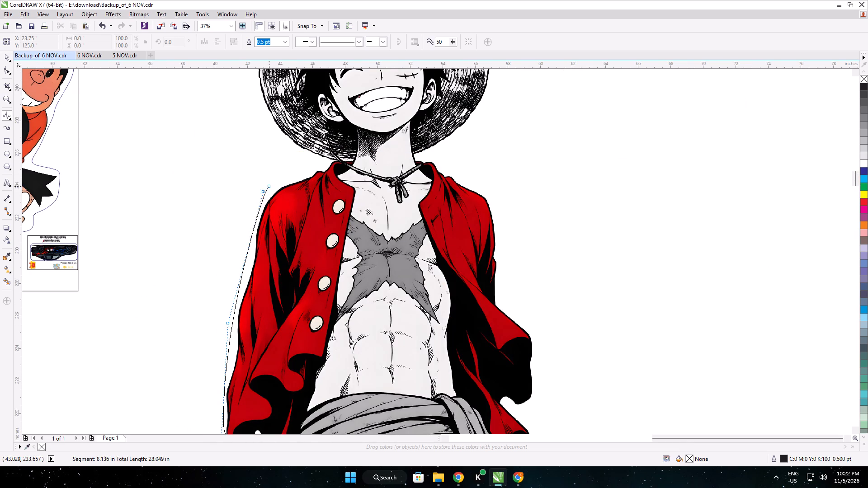
left_click_drag(296, 160, 307, 142)
Carry the B-Spline cut outline around the straw hat, up the left brim, over the top and down to the lower right brim.
middle_click_drag(254, 116, 349, 459)
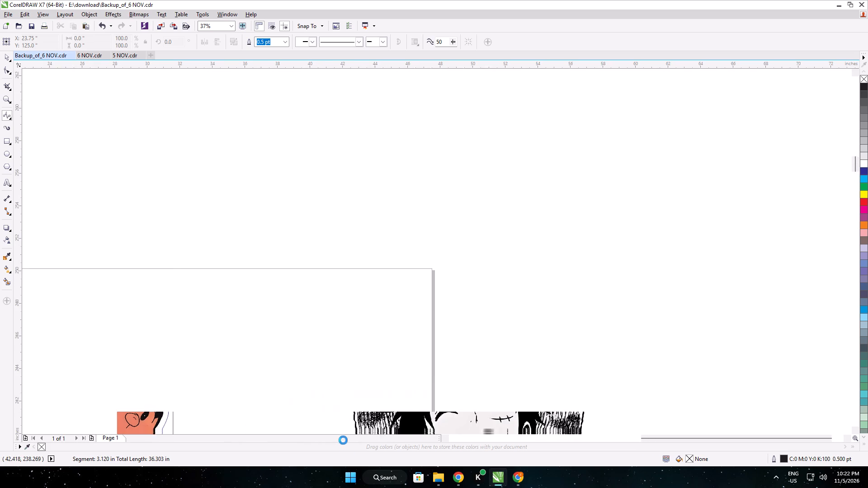
middle_click_drag(328, 382, 279, 239)
left_click(297, 284)
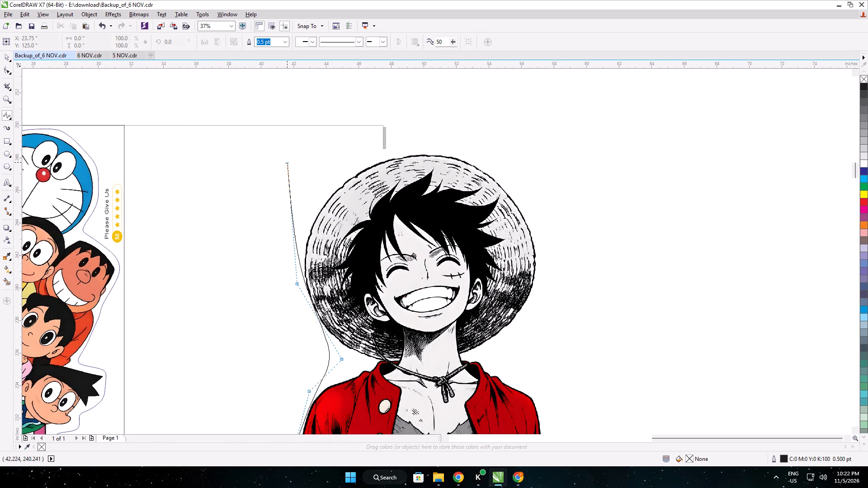
left_click(300, 249)
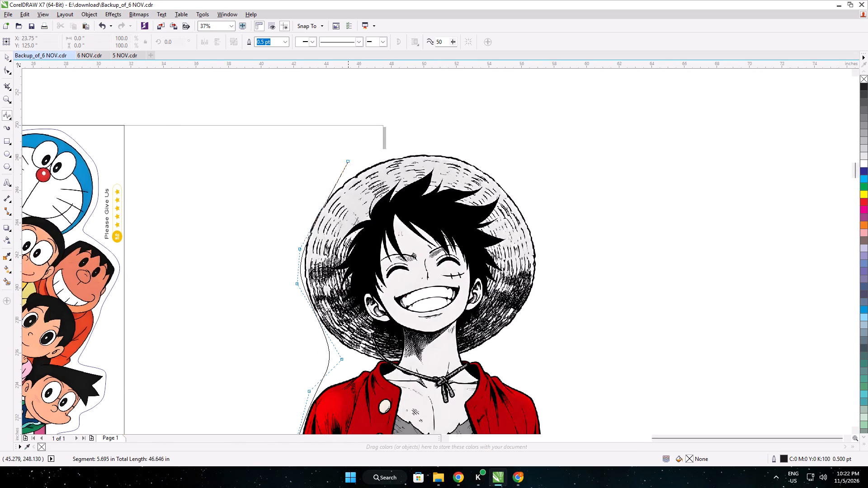
left_click(320, 192)
left_click(381, 151)
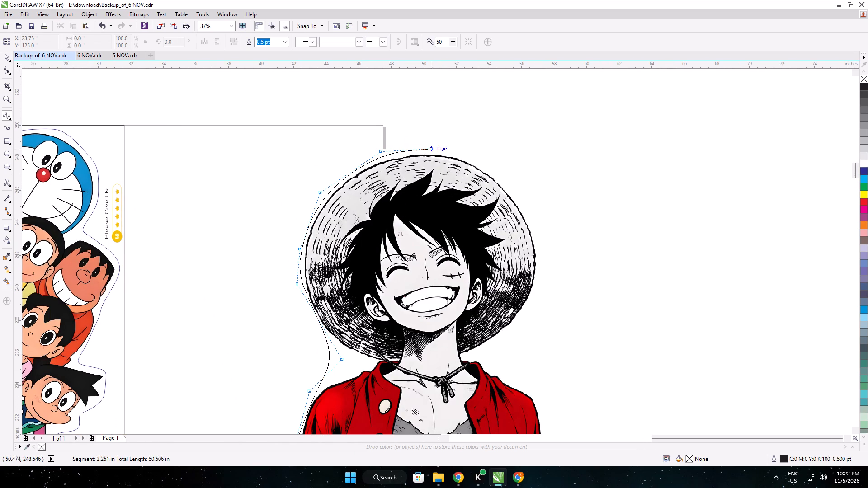
left_click(432, 148)
left_click(489, 167)
left_click_drag(524, 202, 528, 206)
left_click_drag(536, 221, 538, 230)
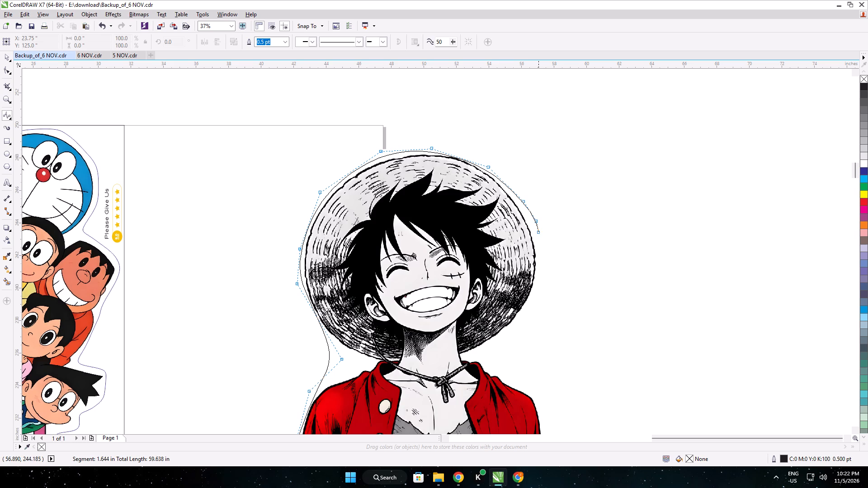
left_click_drag(538, 251, 539, 256)
left_click_drag(541, 301, 540, 313)
left_click(509, 349)
Continue the B-Spline outline through the notch between hat and right shoulder and down the jacket's right side to the sleeve.
middle_click_drag(487, 365, 428, 265)
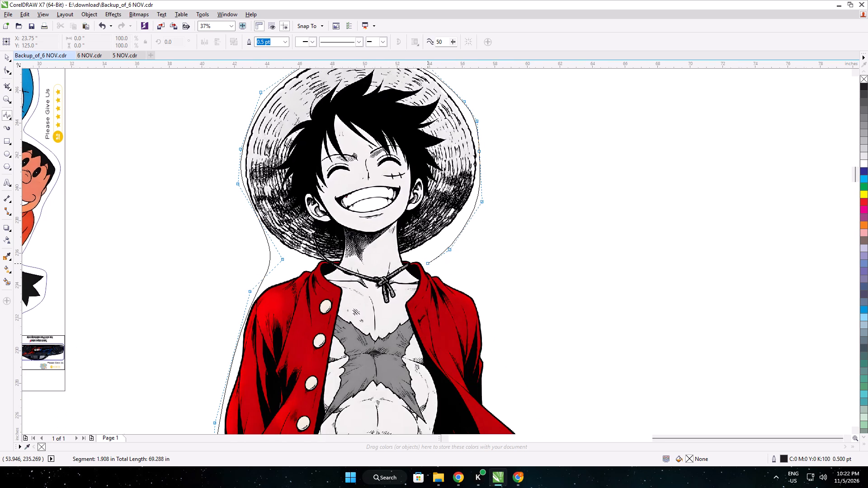
left_click(445, 272)
left_click(491, 311)
middle_click_drag(495, 323, 462, 254)
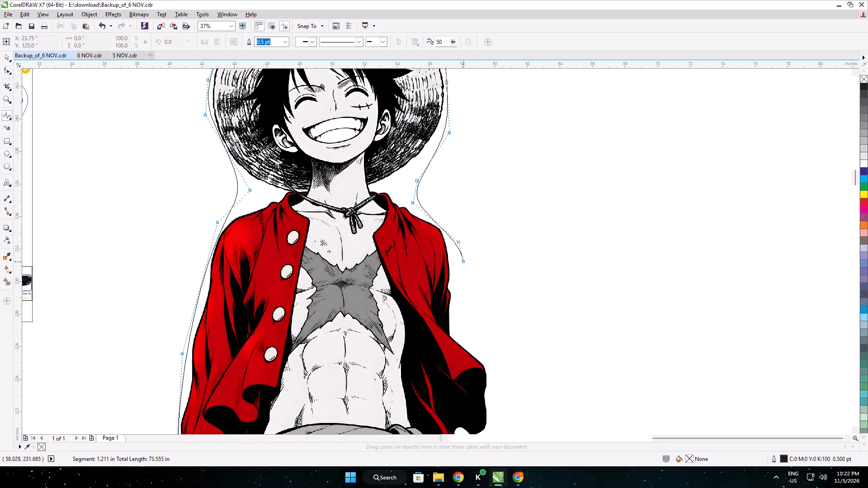
left_click(464, 270)
left_click_drag(473, 338, 477, 345)
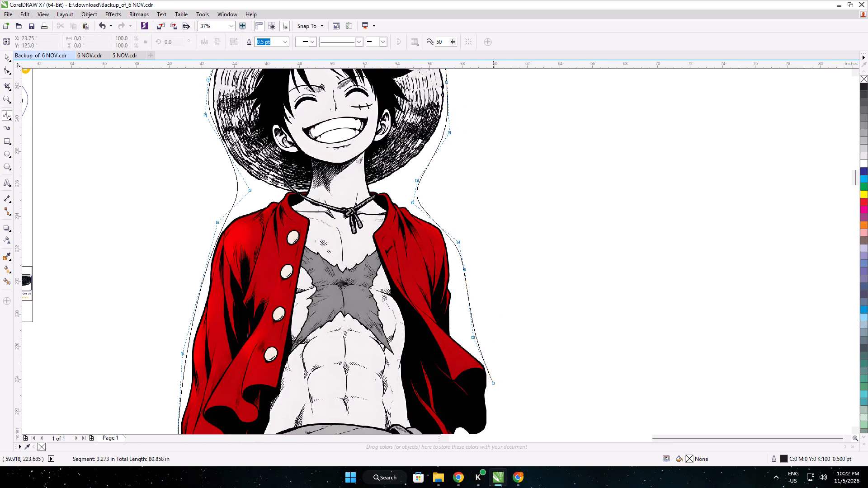
left_click(492, 372)
Run the B-Spline outline past the right sleeve hem and close it at the starting point by the bottom right corner.
middle_click_drag(487, 375, 441, 182)
left_click(444, 240)
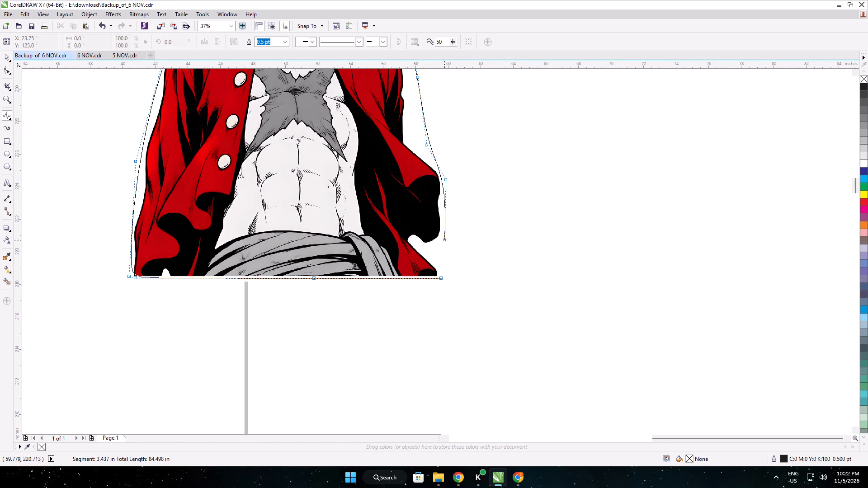
left_click(440, 266)
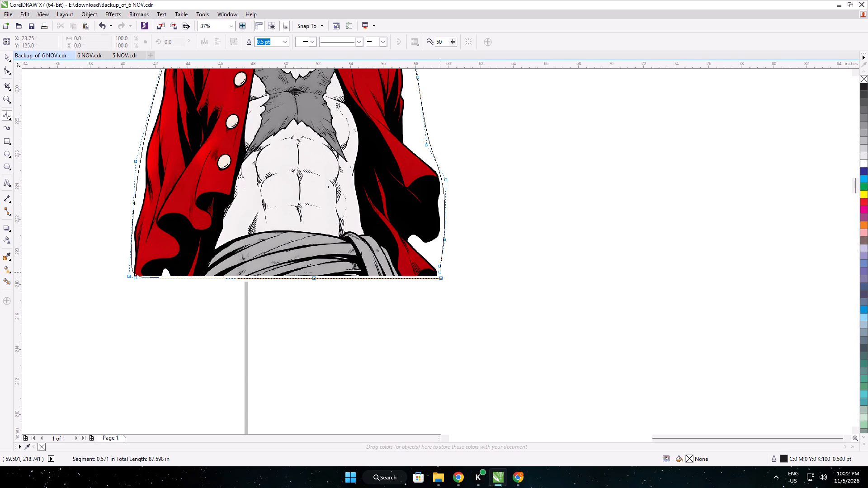
scroll(440, 272, "up", 2)
left_click(438, 281)
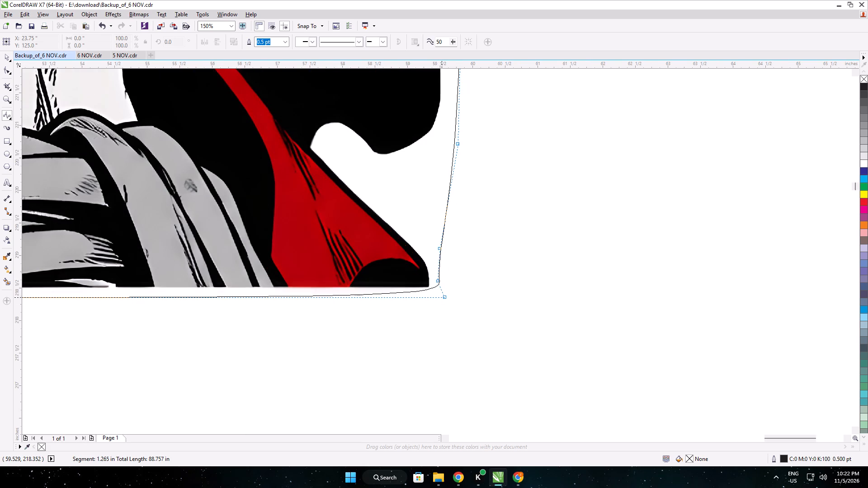
left_click(442, 297)
scroll(409, 279, "down", 5)
middle_click_drag(303, 289, 360, 341)
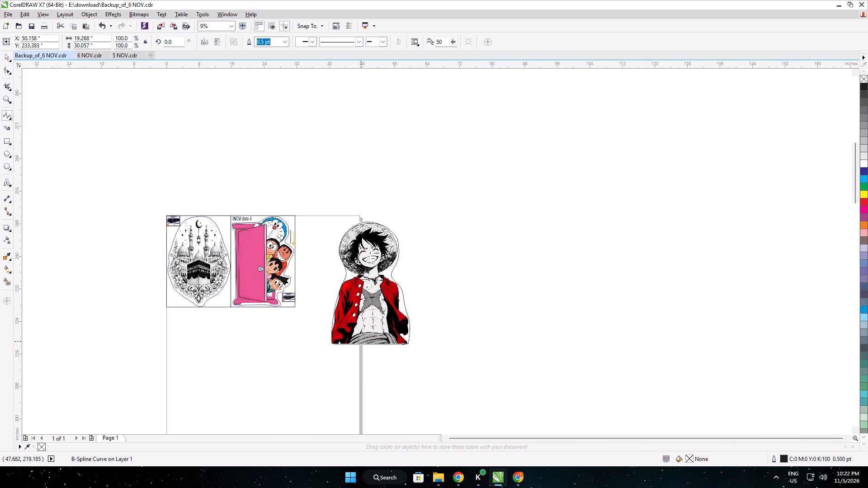
Intersect the straw hat pirate image with its cut outline and delete the original full image.
left_click(5, 60)
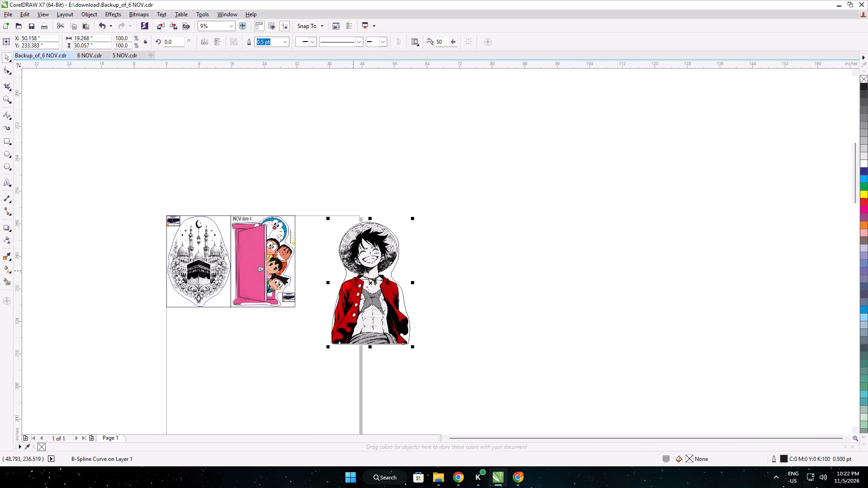
left_click(341, 267, "shift")
scroll(335, 254, "up", 5)
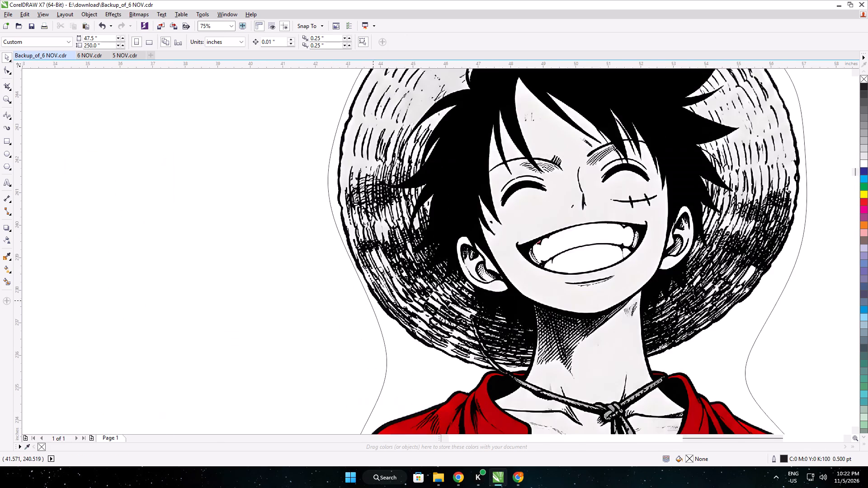
middle_click_drag(366, 237, 419, 137)
scroll(410, 177, "up", 2)
scroll(446, 232, "up", 2)
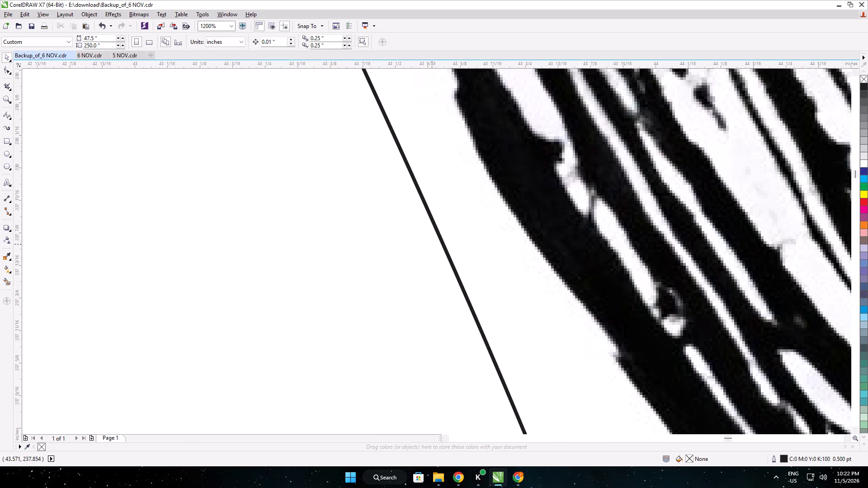
left_click(442, 238)
left_click(405, 249, "shift")
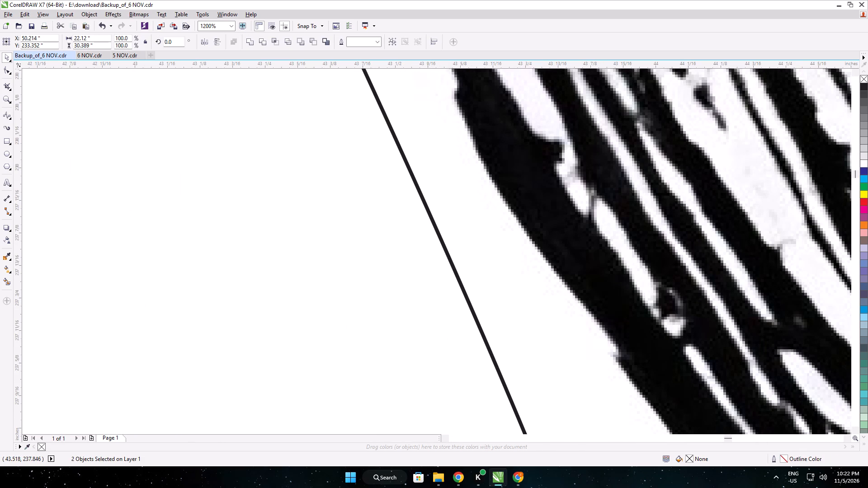
left_click(278, 42)
left_click(297, 186)
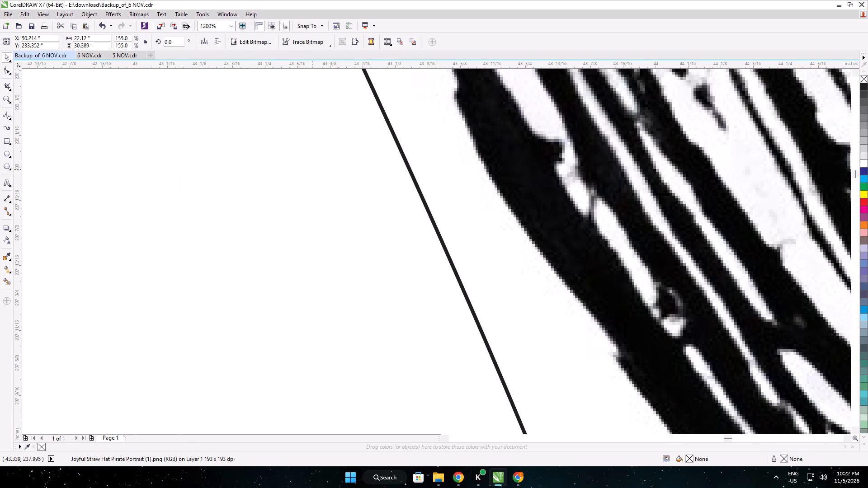
key("Delete")
Resize the cropped pirate image together with its cut outline to 16 × 22.5 inches.
scroll(318, 192, "down", 8)
middle_click_drag(354, 265, 358, 232)
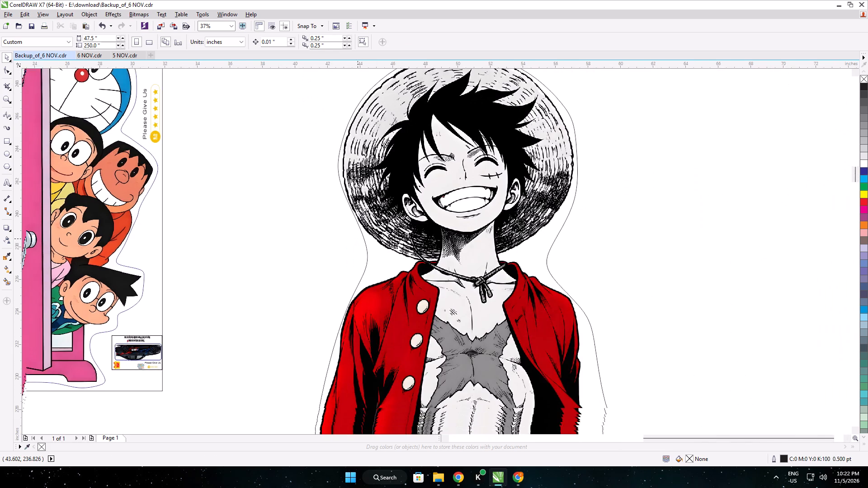
middle_click_drag(358, 232, 377, 159)
scroll(364, 197, "down", 3)
left_click_drag(521, 385, 319, 135)
double_click(77, 38)
type("16")
key("Tab")
type("22.5")
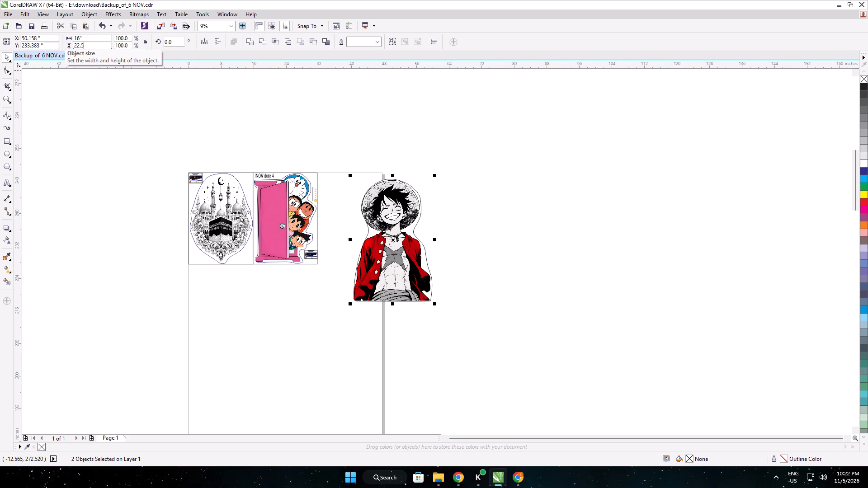
key("Return")
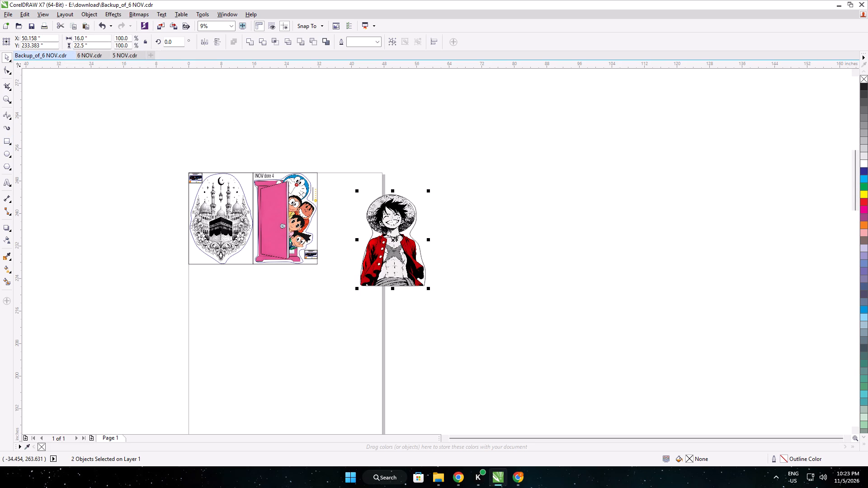
Draw a frame rectangle in the empty area beside the pirate sticker and size it 16.2 × 22.7 inches.
left_click(3, 142)
left_click_drag(512, 119, 650, 293)
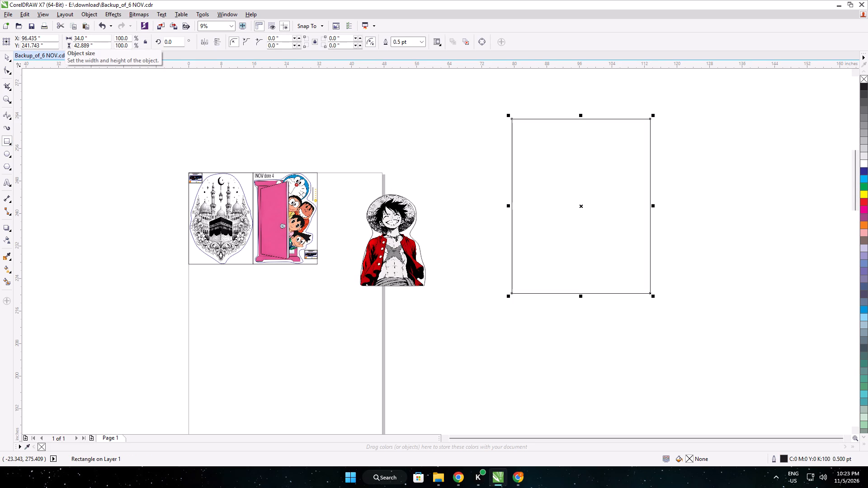
double_click(79, 35)
type("16.2")
key("Tab")
type("22.")
key("7")
key("Return")
Move the frame rectangle over the pirate sticker and nudge it sideways to X 50.0 inches.
left_click(5, 58)
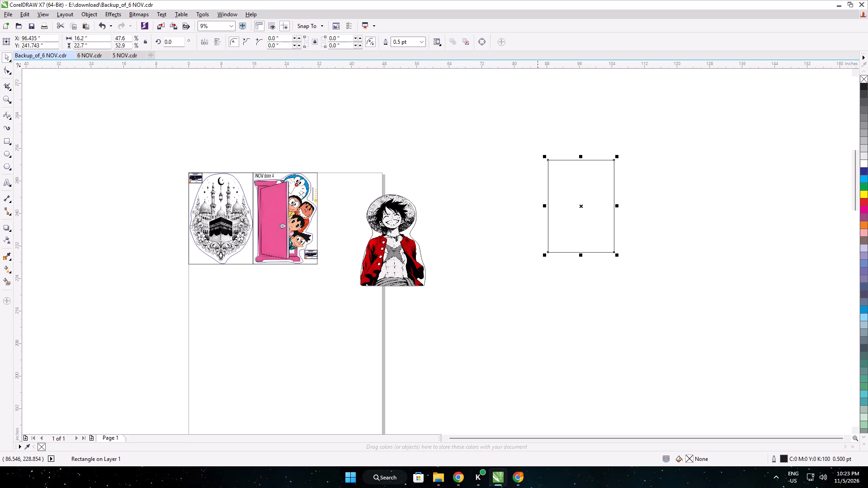
left_click_drag(580, 200, 390, 238)
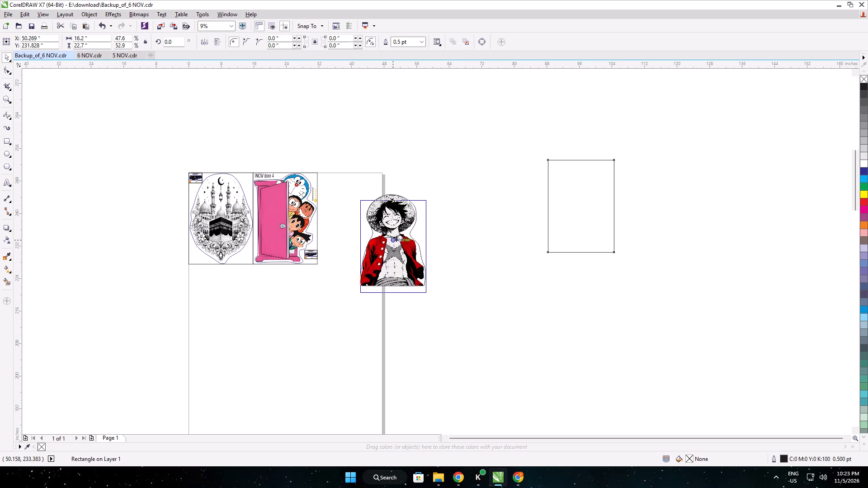
left_click_drag(390, 238, 391, 232)
scroll(374, 188, "up", 4)
key("Right")
key("Right")
key("Right")
key("Right")
key("Right")
key("Right")
key("Right")
key("Right")
key("Right")
key("Right")
key("Right")
key("Right")
key("Right")
key("Right")
key("Right")
key("Right")
key("Right")
key("Right")
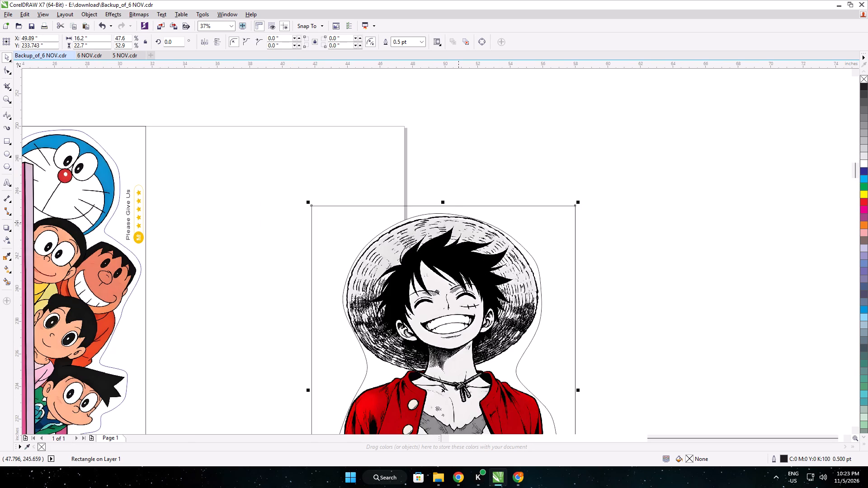
key("Down")
scroll(459, 223, "up", 1)
scroll(571, 253, "down", 1)
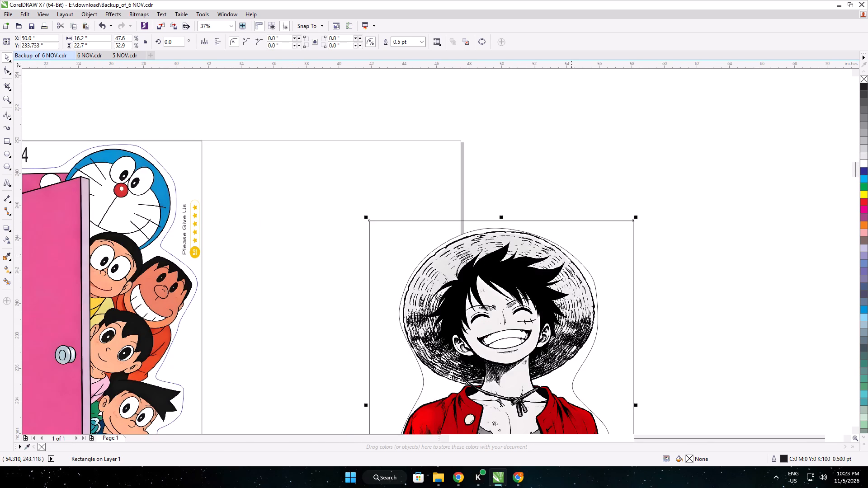
Fine-tune the frame's vertical position to about Y 233.4 inches, leaving a narrow gap below the pirate's bottom cut line.
middle_click_drag(571, 256, 548, 157)
left_click_drag(592, 195, 585, 207)
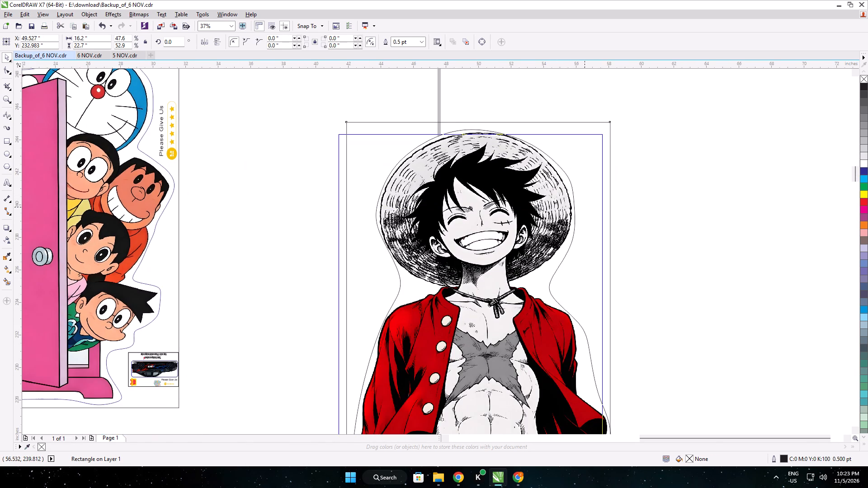
left_click_drag(585, 207, 592, 206)
left_click_drag(581, 197, 581, 191)
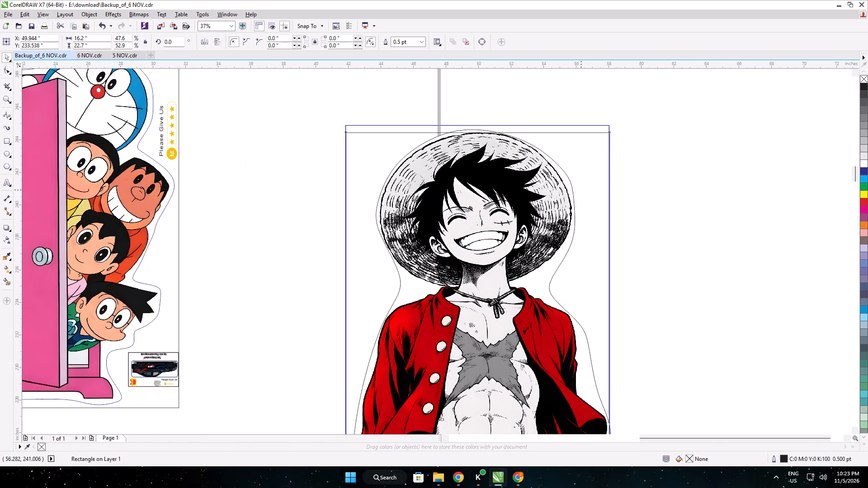
left_click_drag(581, 191, 582, 191)
scroll(514, 157, "down", 1)
middle_click_drag(512, 183, 501, 120)
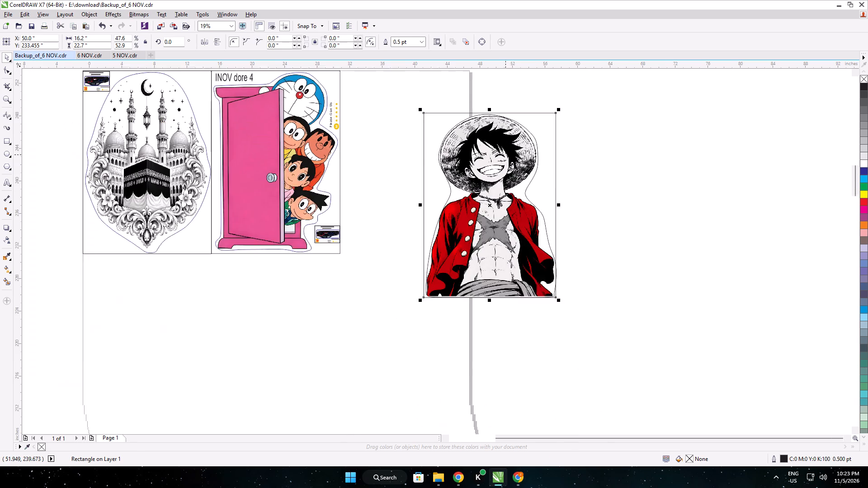
middle_click_drag(501, 120, 500, 113)
key("Down")
scroll(460, 264, "up", 4)
key("Down")
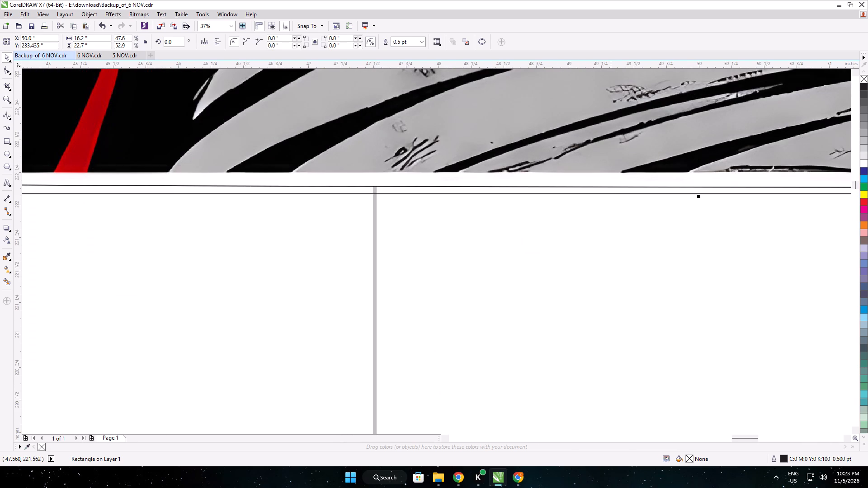
key("Down")
scroll(610, 197, "down", 4)
middle_click_drag(601, 256, 522, 450)
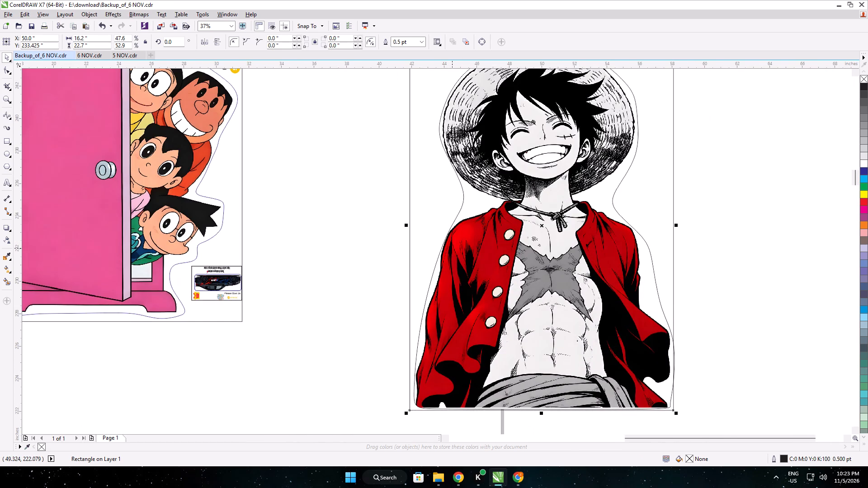
Resize the pirate image, cut outline and frame together to 16 × 22.5 inches.
scroll(455, 235, "down", 1)
left_click_drag(405, 126, 496, 193)
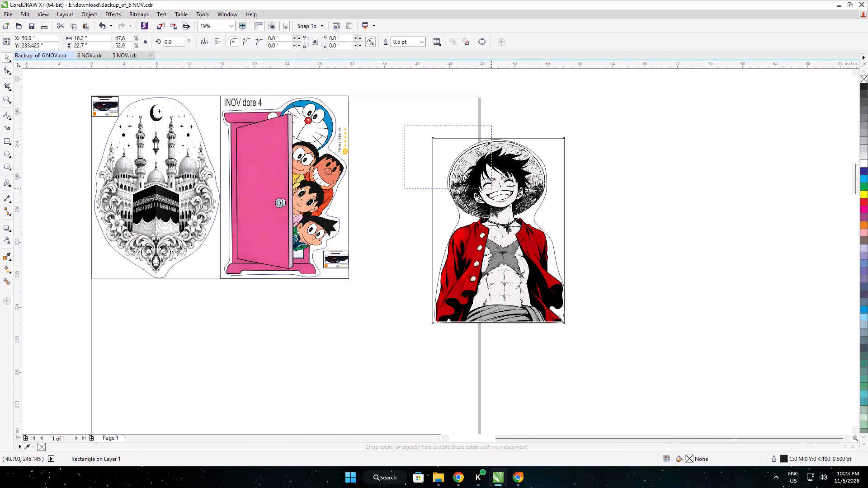
left_click_drag(496, 193, 642, 372)
double_click(84, 40)
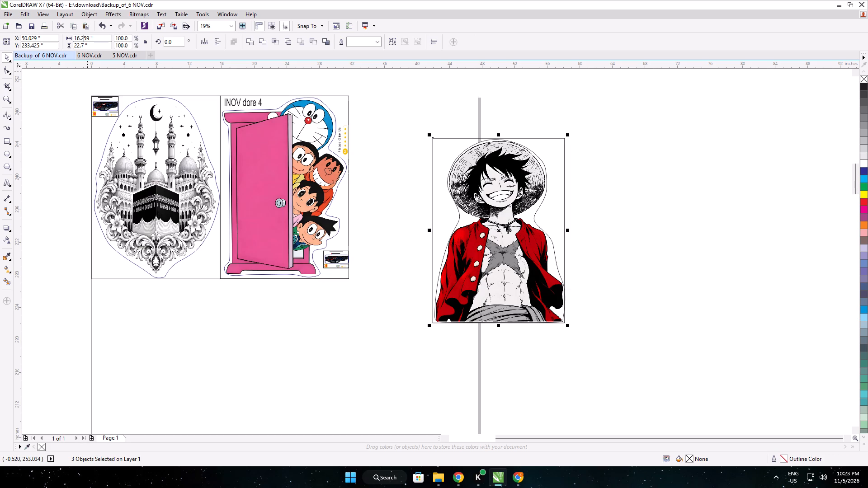
type("16")
key("Tab")
type("22.5")
key("Return")
Move the pirate sticker with its outline and frame into the gap beside the door sticker, about X 39.6, Y 238.8 inches.
left_click_drag(506, 224, 480, 188)
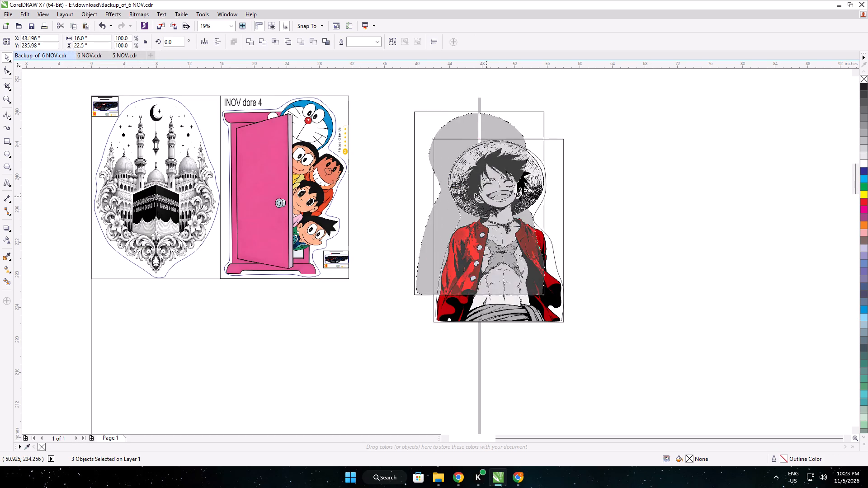
left_click_drag(480, 188, 421, 180)
left_click(421, 180)
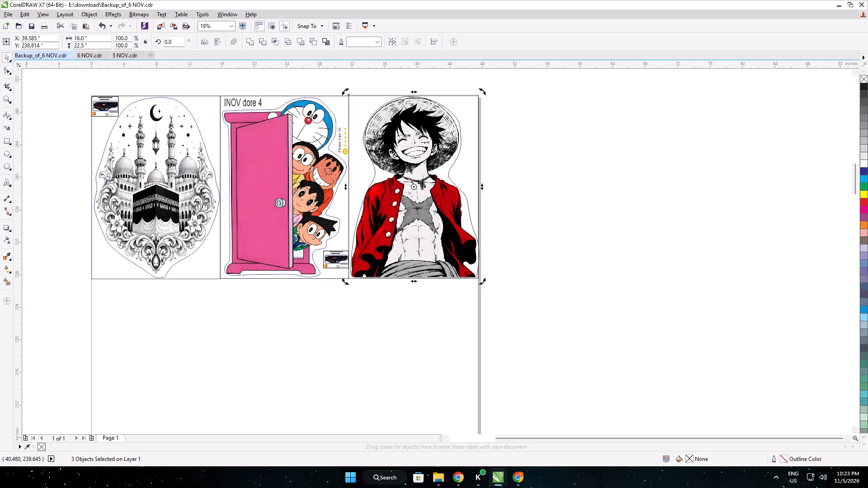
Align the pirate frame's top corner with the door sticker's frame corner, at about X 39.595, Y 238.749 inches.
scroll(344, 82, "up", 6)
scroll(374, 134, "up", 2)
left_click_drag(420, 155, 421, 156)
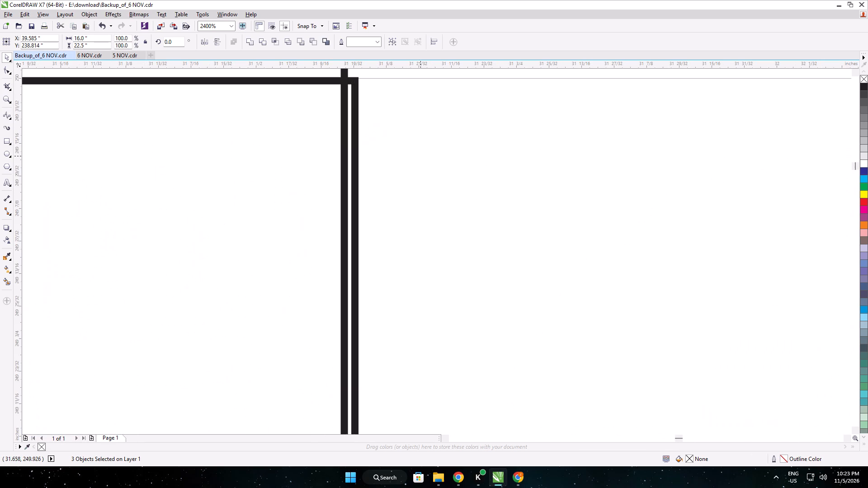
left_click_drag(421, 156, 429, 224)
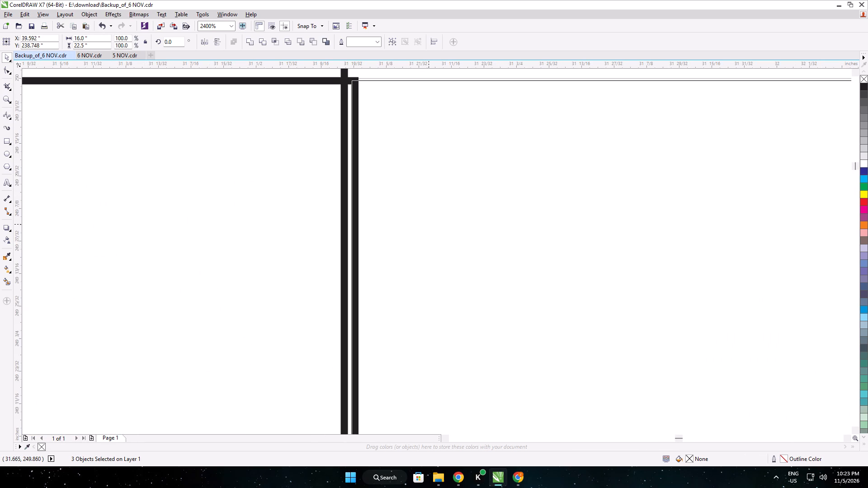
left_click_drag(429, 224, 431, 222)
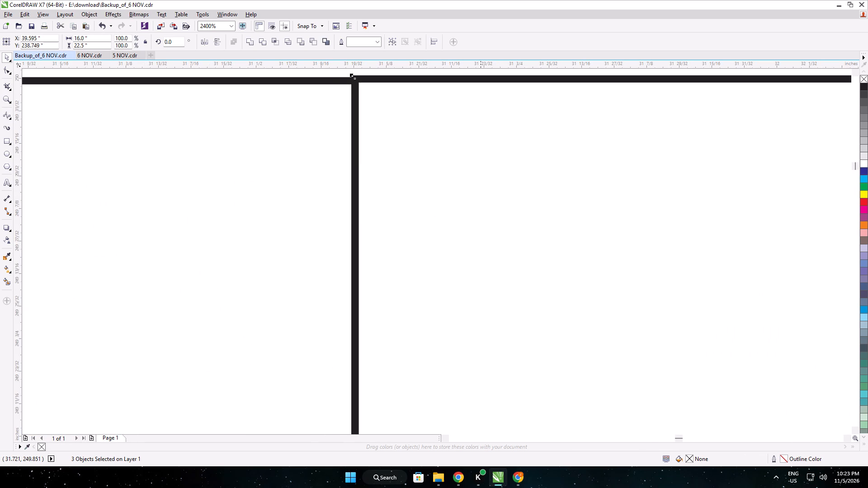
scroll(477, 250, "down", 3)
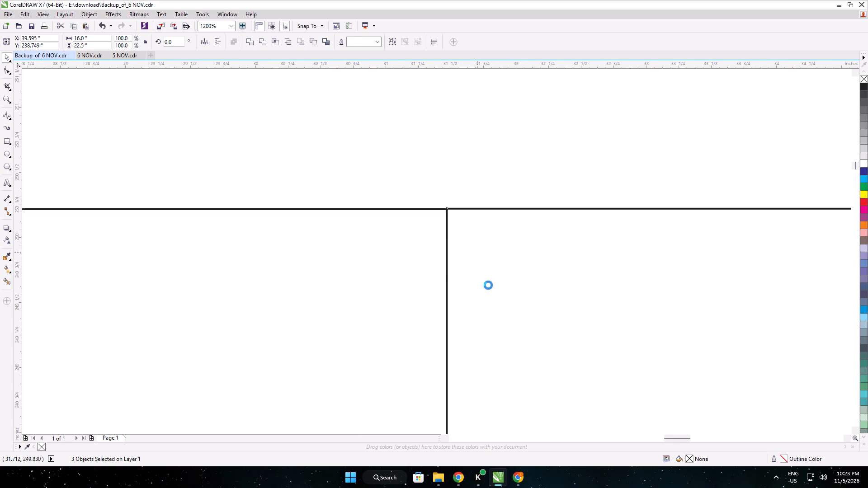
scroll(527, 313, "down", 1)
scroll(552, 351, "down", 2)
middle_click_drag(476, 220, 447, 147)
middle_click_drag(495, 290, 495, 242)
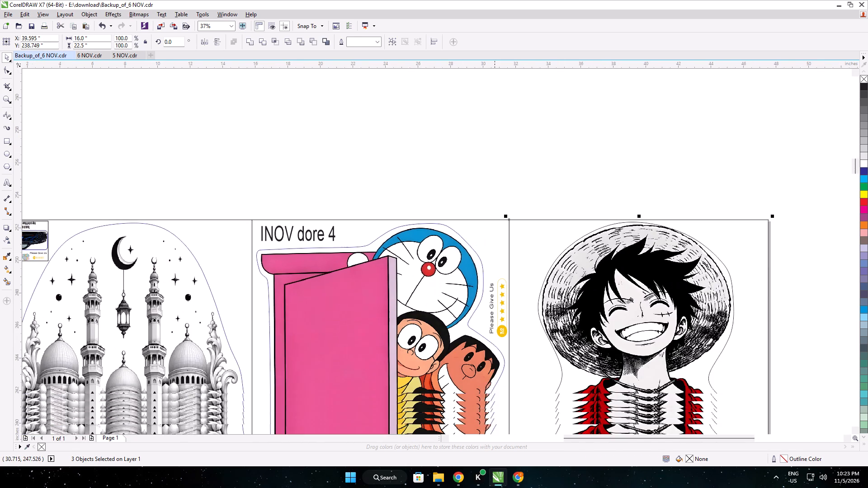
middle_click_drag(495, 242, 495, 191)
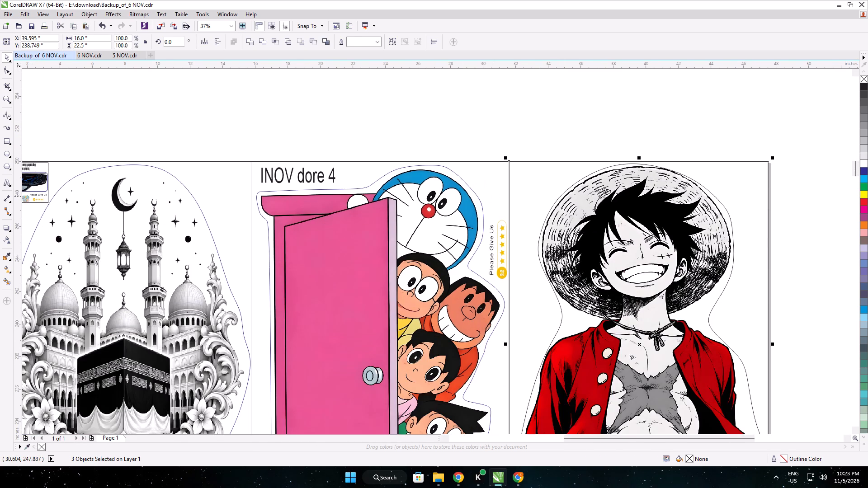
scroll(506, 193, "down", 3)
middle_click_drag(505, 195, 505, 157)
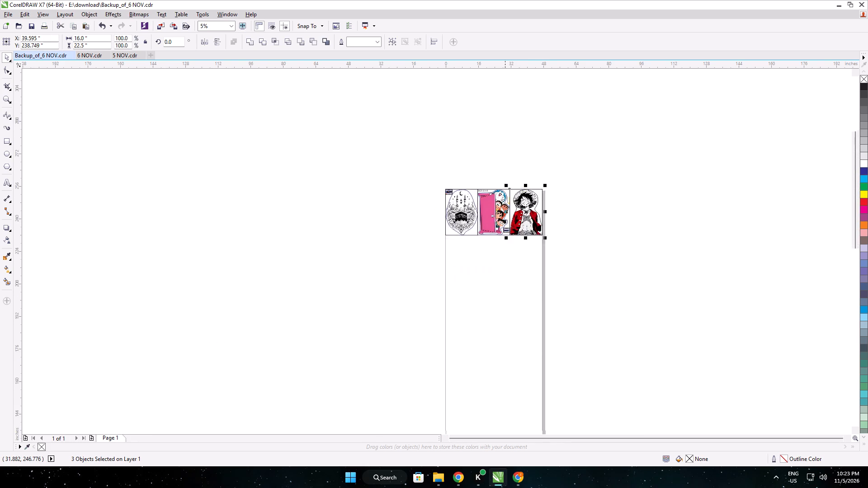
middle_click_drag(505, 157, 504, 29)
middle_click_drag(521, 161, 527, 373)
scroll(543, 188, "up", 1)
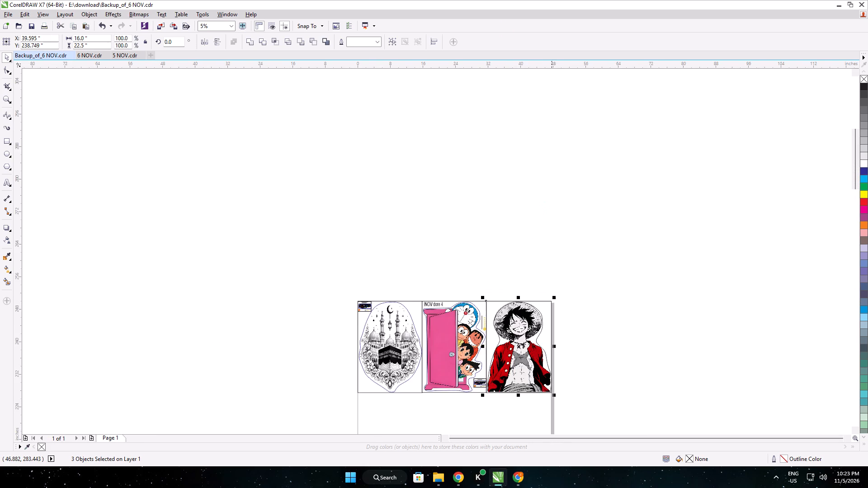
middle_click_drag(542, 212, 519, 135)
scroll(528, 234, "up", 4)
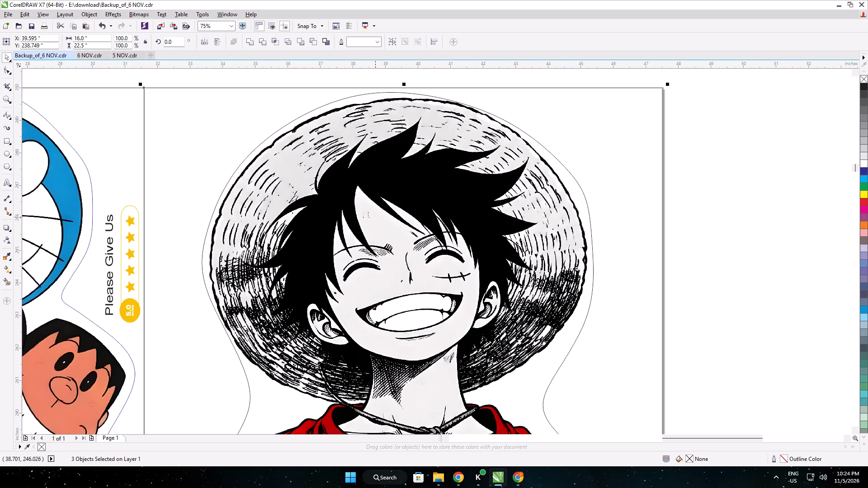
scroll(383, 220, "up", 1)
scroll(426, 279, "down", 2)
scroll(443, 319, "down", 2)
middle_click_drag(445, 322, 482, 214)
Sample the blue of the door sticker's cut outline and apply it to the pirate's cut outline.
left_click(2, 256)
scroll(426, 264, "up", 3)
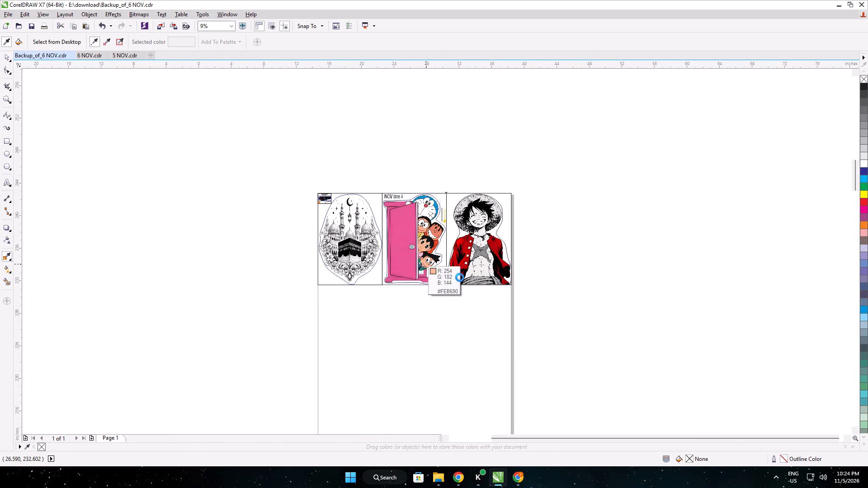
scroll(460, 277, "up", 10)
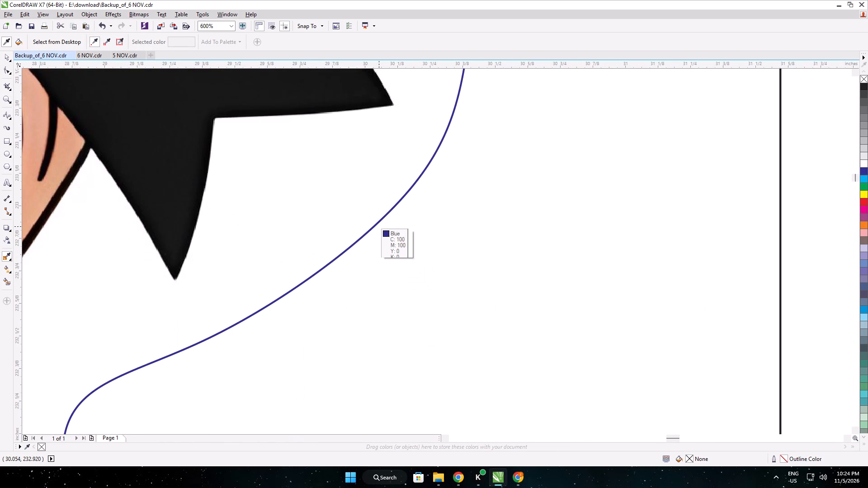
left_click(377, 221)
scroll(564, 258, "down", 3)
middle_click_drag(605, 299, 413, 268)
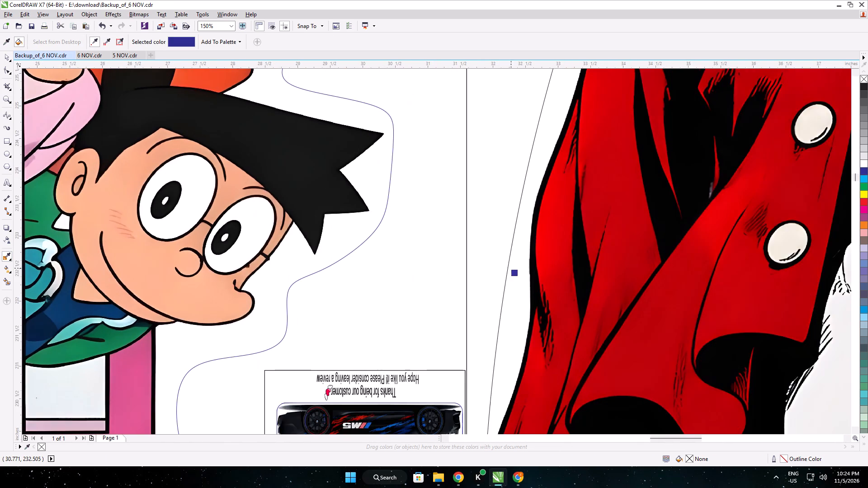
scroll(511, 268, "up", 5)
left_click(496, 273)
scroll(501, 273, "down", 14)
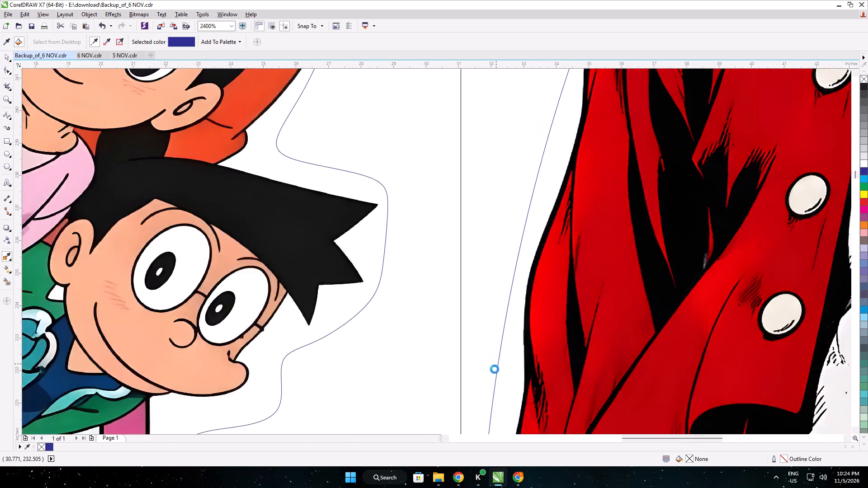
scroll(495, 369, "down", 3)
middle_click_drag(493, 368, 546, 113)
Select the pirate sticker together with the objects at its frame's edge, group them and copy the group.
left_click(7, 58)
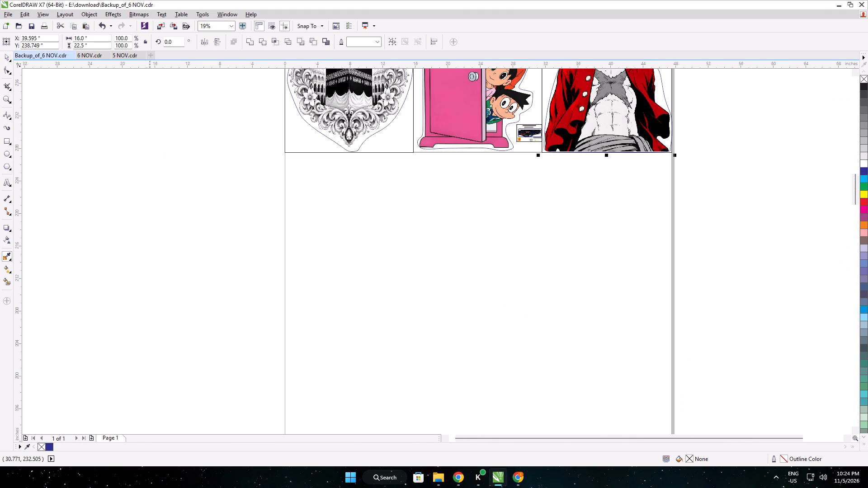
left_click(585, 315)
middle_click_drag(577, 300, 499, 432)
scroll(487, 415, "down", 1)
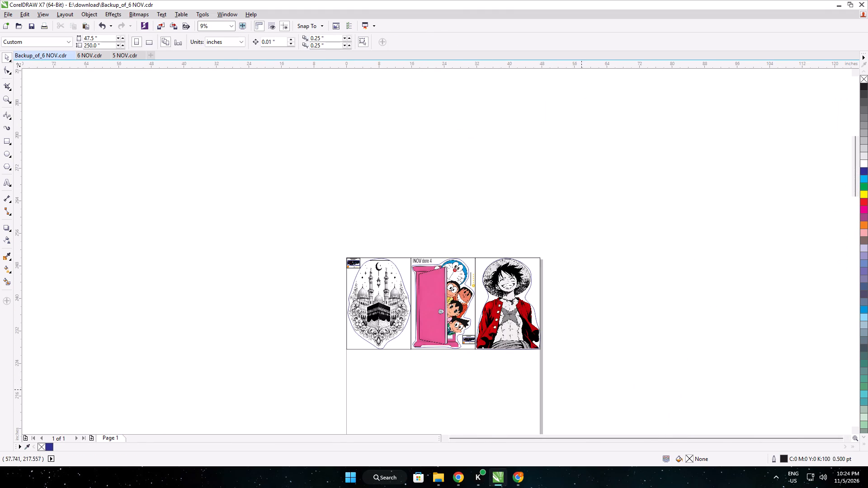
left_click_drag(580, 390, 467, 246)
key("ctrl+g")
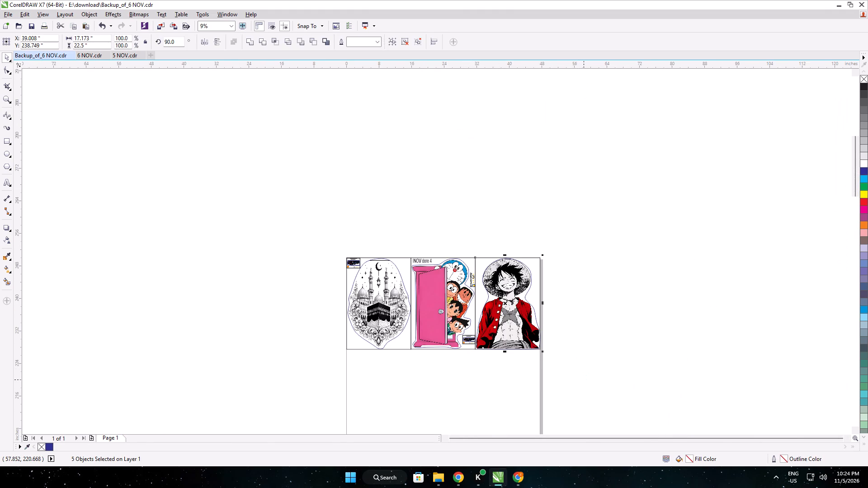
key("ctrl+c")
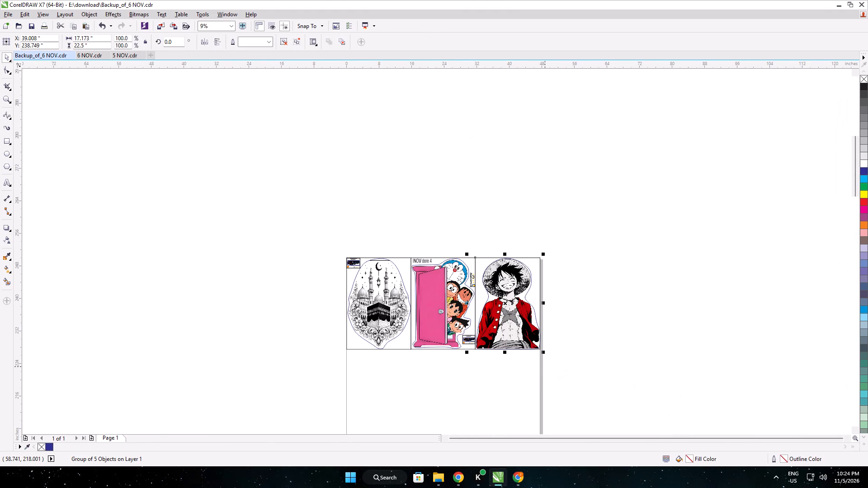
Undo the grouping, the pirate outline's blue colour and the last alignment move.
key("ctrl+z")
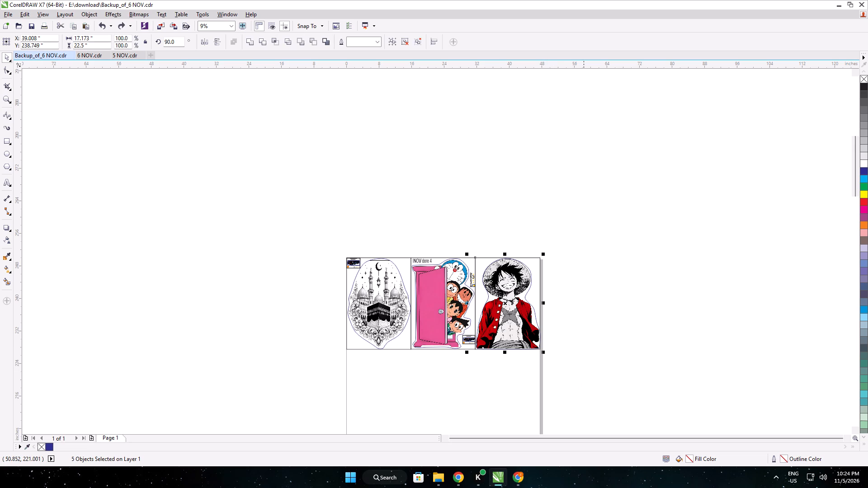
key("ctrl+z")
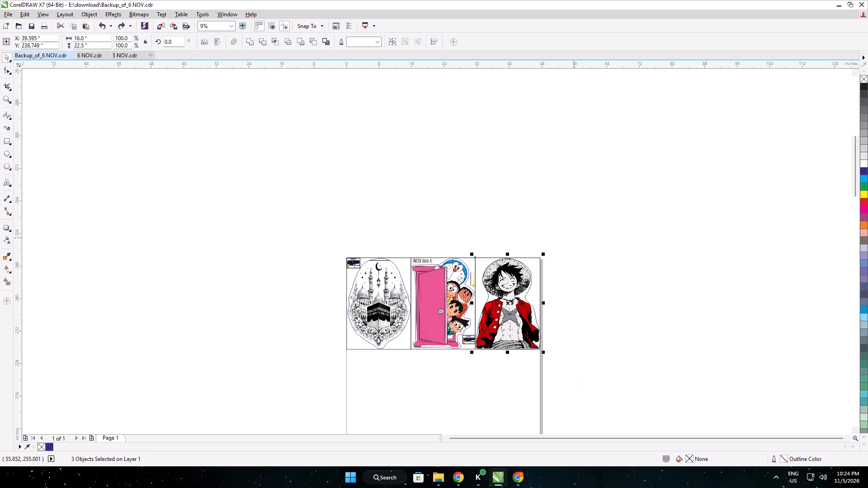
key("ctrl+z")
Group the pirate image, cut outline and frame, and place a copy of the group directly below the original.
left_click_drag(573, 230, 474, 402)
key("ctrl+g")
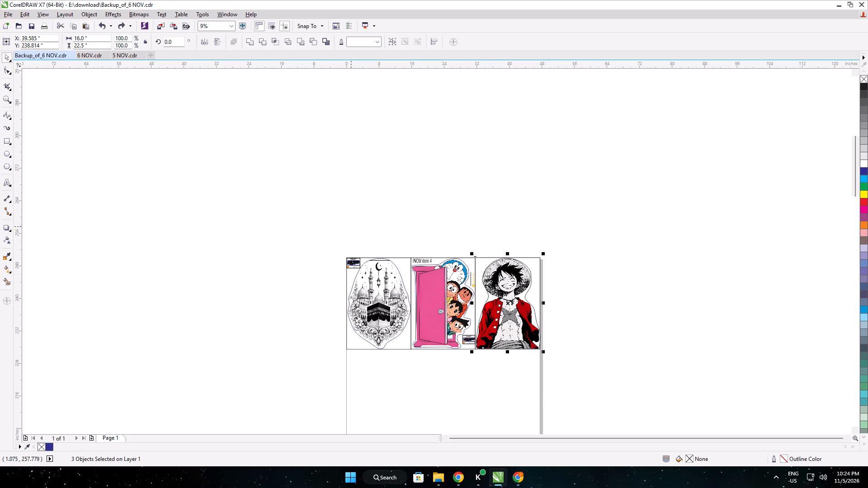
key("ctrl+c")
key("ctrl+v")
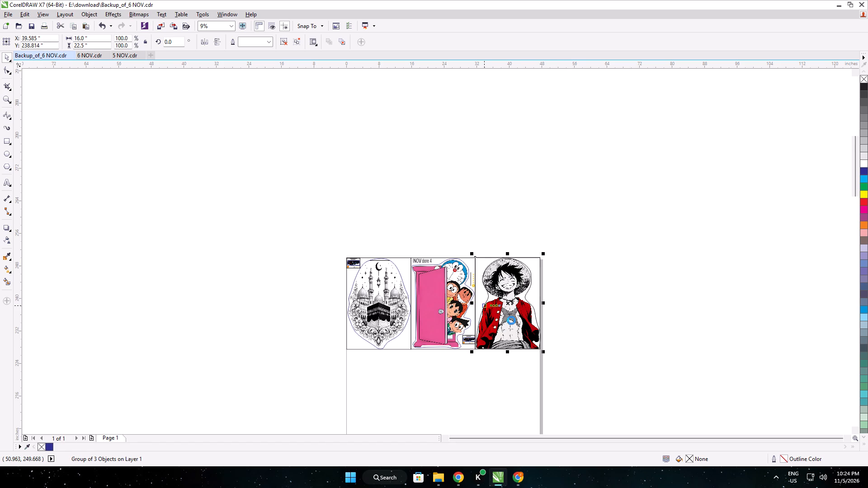
left_click_drag(509, 299, 511, 391)
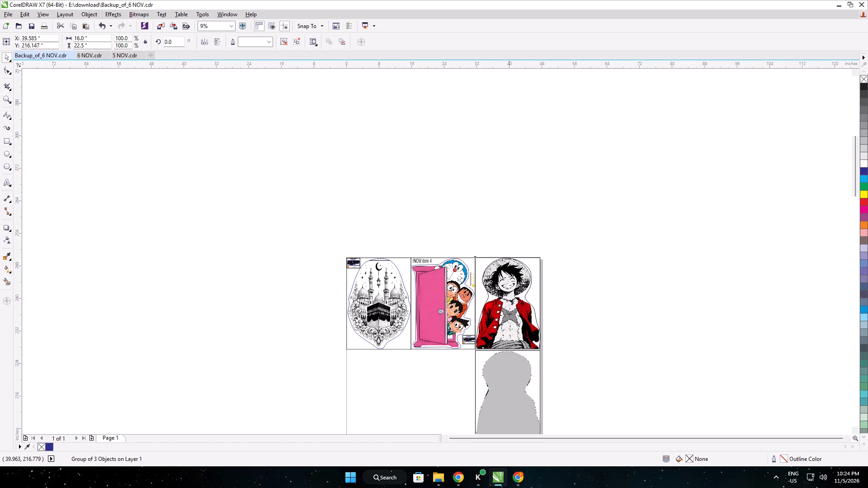
left_click_drag(511, 391, 511, 390)
Nudge the lower pirate copy vertically to about Y 216.309 inches so its top frame edge meets the original's bottom edge.
scroll(504, 348, "up", 7)
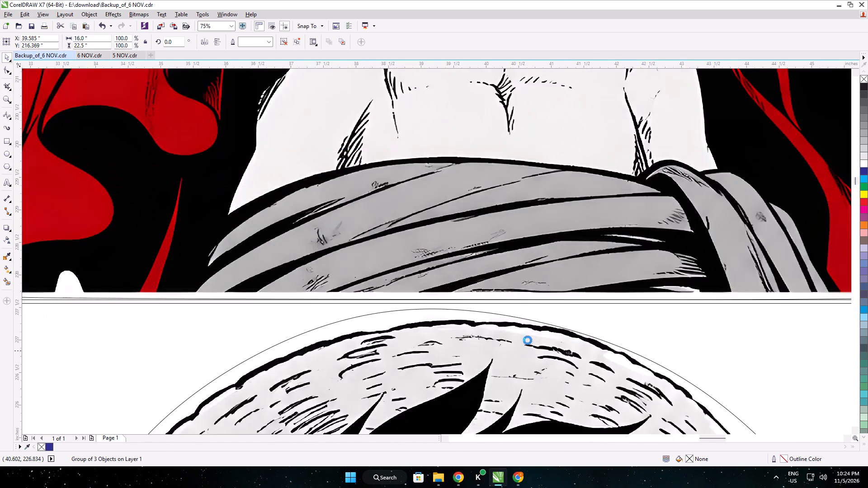
key("Down")
key("Down")
key("Down")
key("Down")
key("Down")
key("Down")
key("Down")
key("Up")
key("Up")
key("Up")
key("Down")
key("Down")
key("Down")
key("Down")
key("Down")
key("Down")
key("Down")
key("Down")
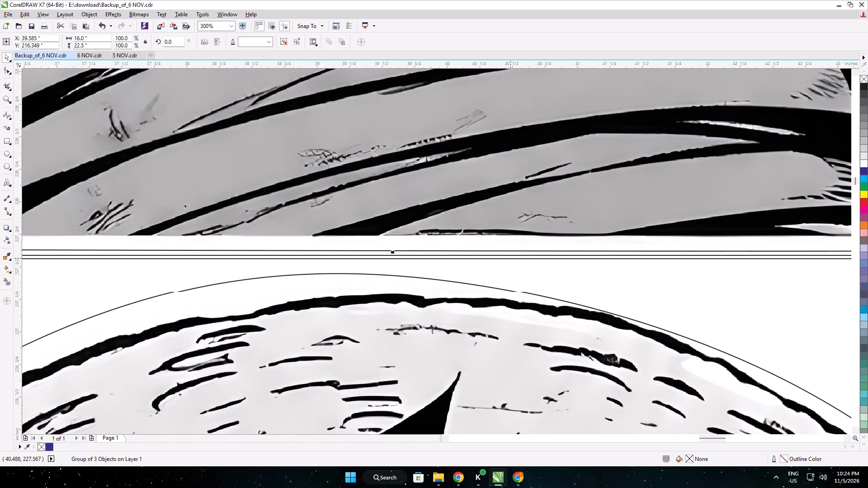
key("Up")
key("Up")
key("Up")
scroll(562, 247, "up", 2)
scroll(565, 258, "down", 1)
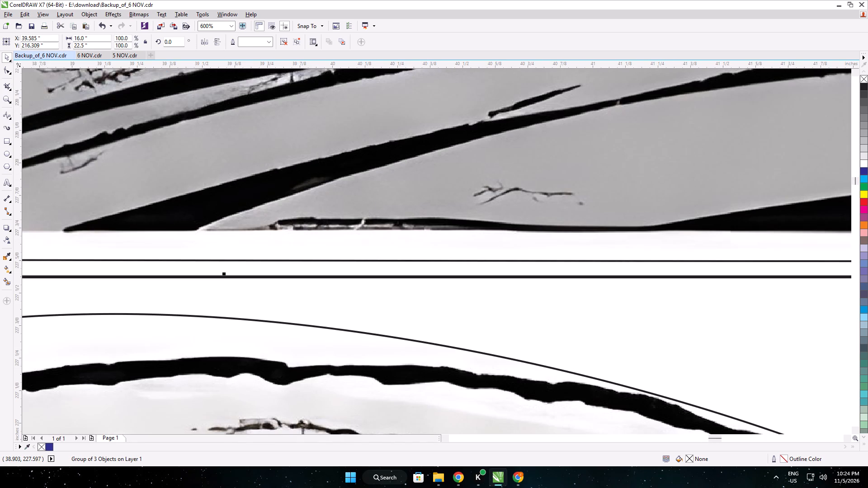
Sample the blue from the rounded cut outline around the car on the small upside-down review card.
left_click(6, 255)
middle_click_drag(94, 256, 666, 297)
middle_click_drag(176, 211, 867, 386)
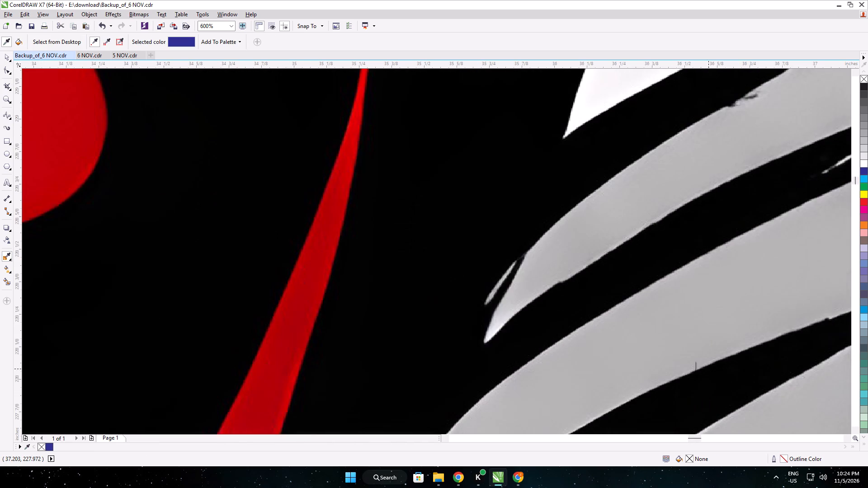
middle_click_drag(265, 272, 867, 355)
scroll(867, 355, "down", 3)
middle_click_drag(353, 328, 400, 316)
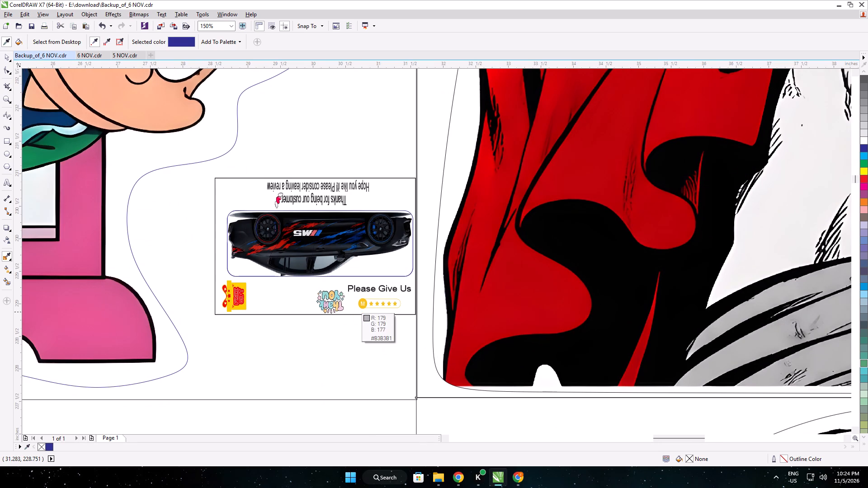
scroll(370, 276, "up", 2)
left_click(369, 276)
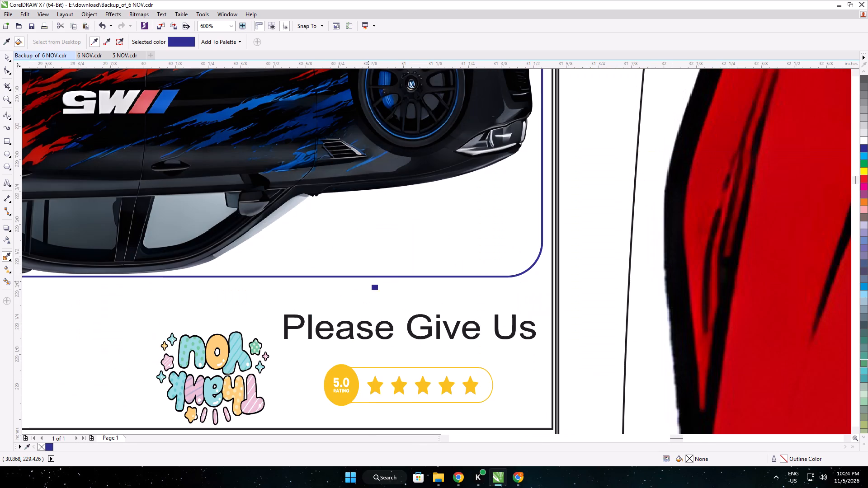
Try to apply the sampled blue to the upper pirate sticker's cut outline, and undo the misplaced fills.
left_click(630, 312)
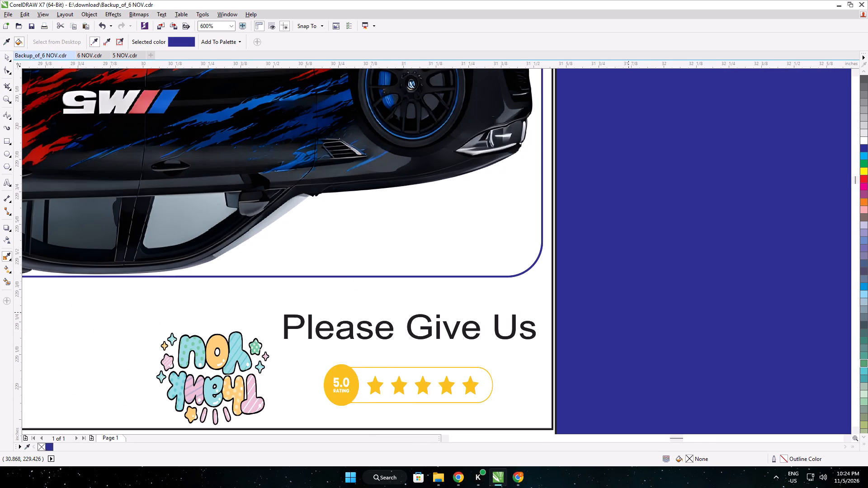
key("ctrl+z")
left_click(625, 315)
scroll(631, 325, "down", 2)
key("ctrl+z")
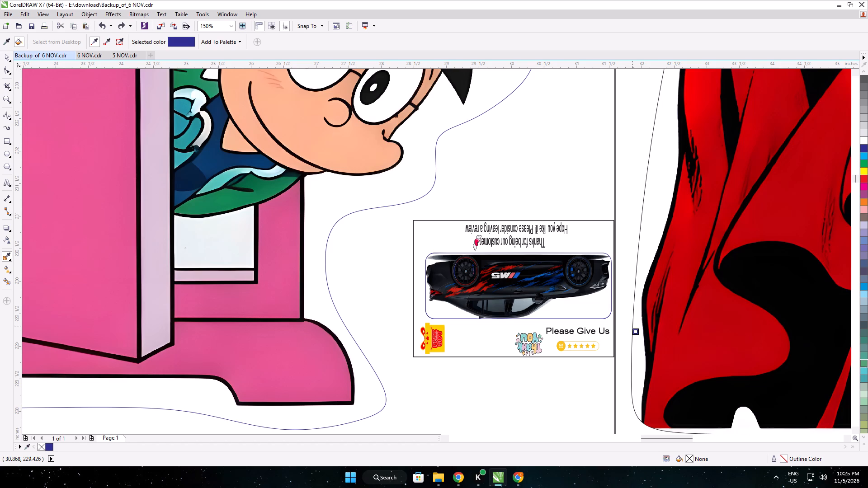
Apply the sampled blue to the cut outlines of both the upper and lower pirate stickers.
left_click(632, 327)
scroll(633, 338, "down", 3)
middle_click_drag(637, 361, 608, 268)
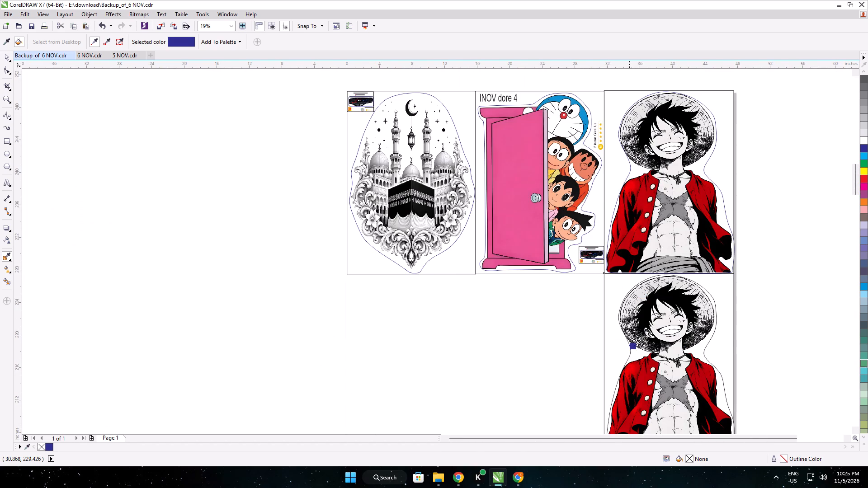
scroll(627, 343, "up", 2)
left_click(635, 353)
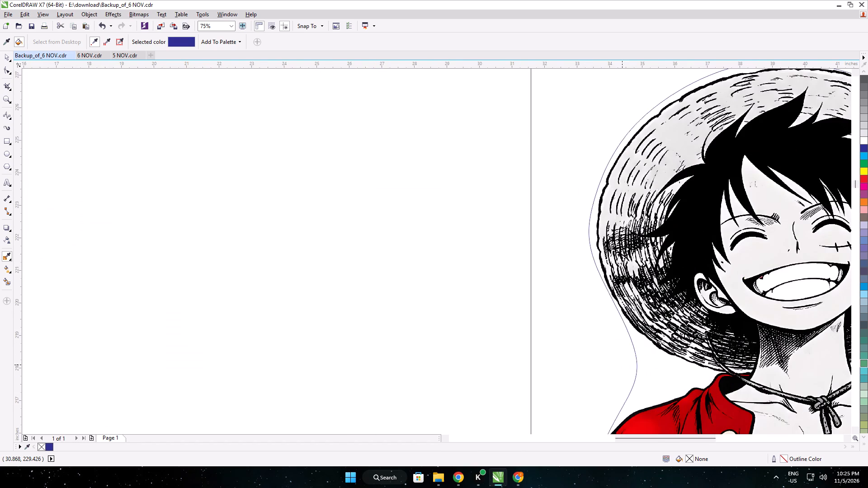
Import Tom, Jerry, and Bulldog Celebration (1).png and place it about 29.1 inches square on the blank area beside the page.
scroll(618, 368, "down", 3)
middle_click_drag(547, 380, 587, 326)
left_click(4, 58)
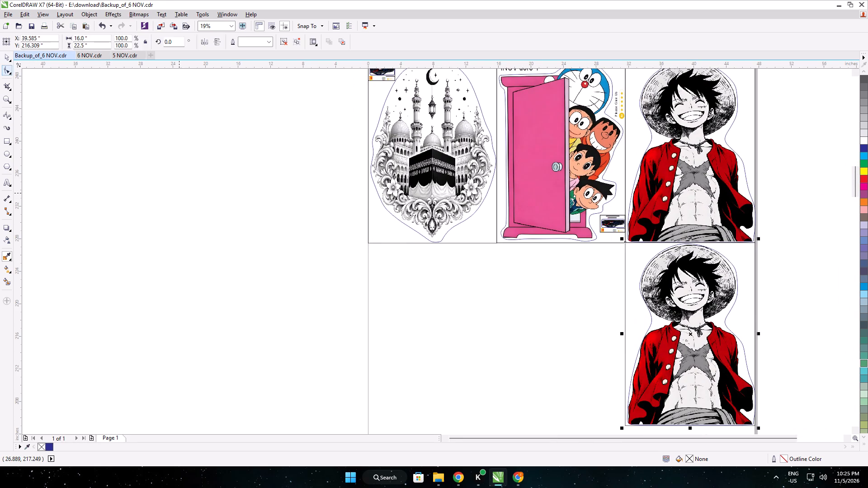
left_click(179, 192)
key("ctrl+i")
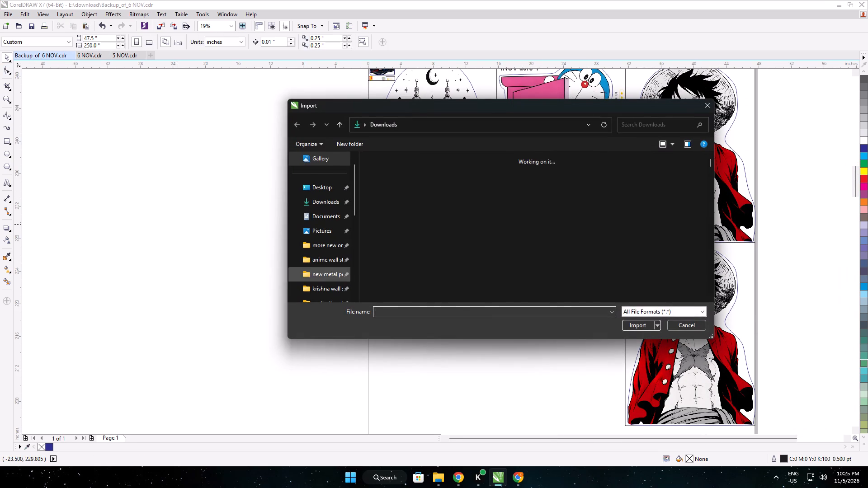
left_click(419, 226)
key("Return")
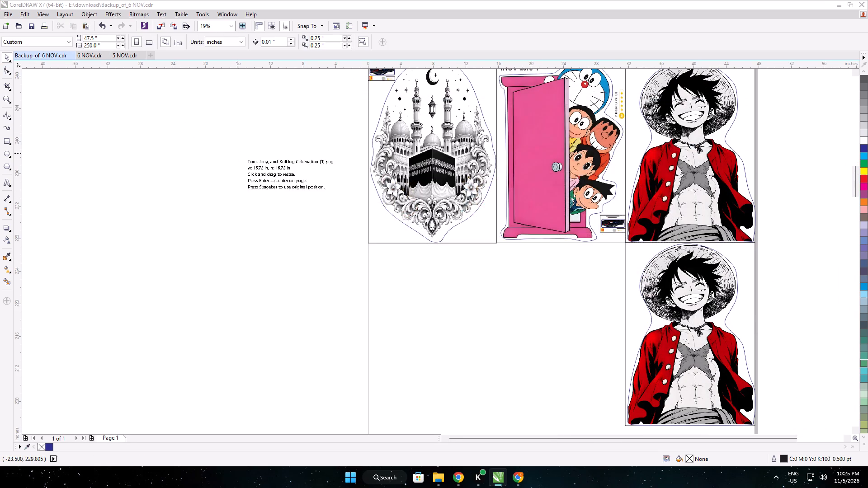
middle_click_drag(207, 121, 565, 141)
left_click_drag(283, 122, 606, 359)
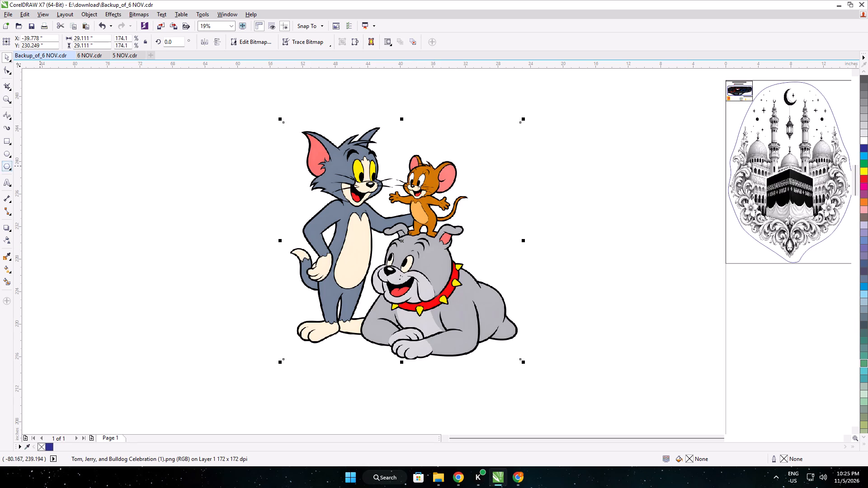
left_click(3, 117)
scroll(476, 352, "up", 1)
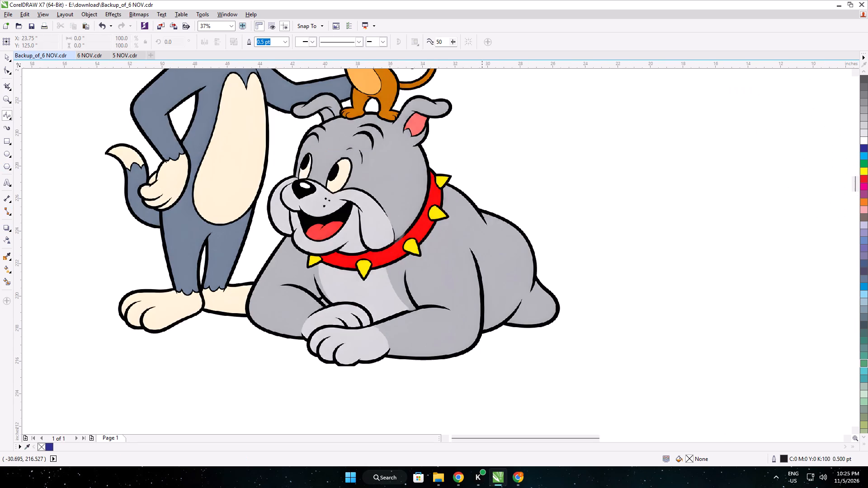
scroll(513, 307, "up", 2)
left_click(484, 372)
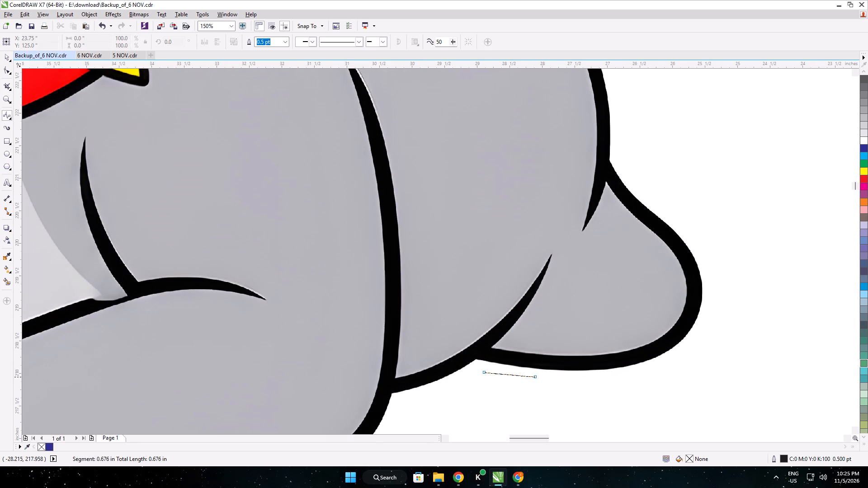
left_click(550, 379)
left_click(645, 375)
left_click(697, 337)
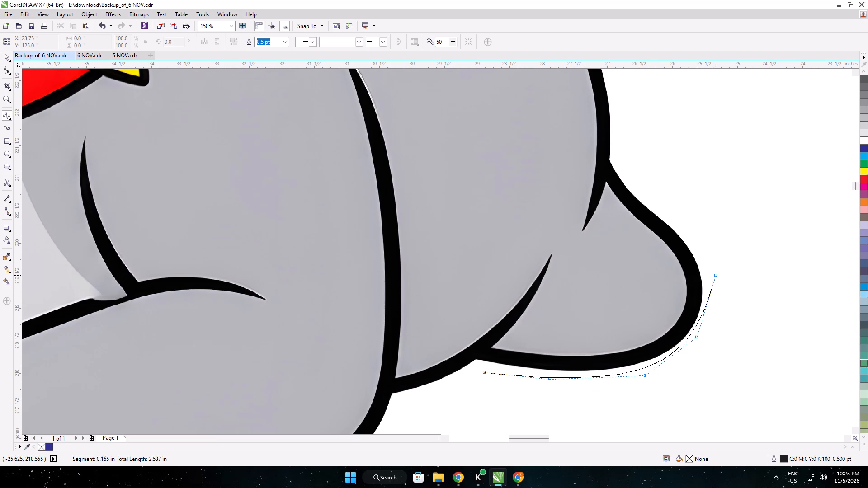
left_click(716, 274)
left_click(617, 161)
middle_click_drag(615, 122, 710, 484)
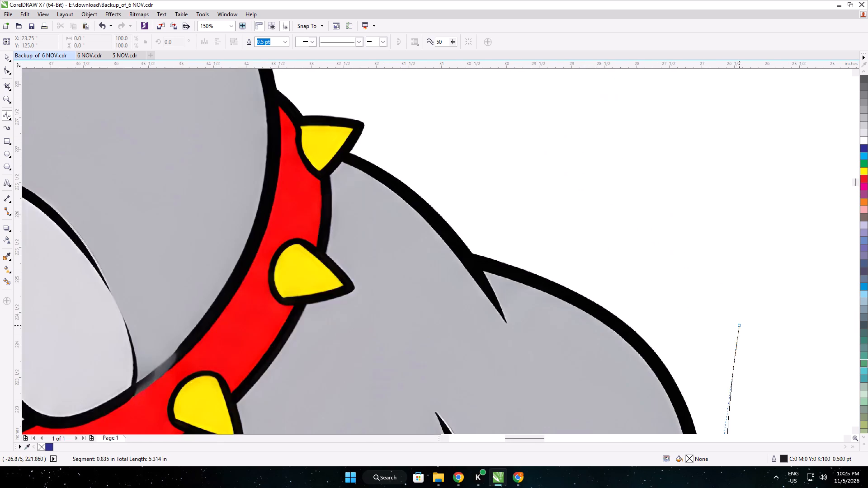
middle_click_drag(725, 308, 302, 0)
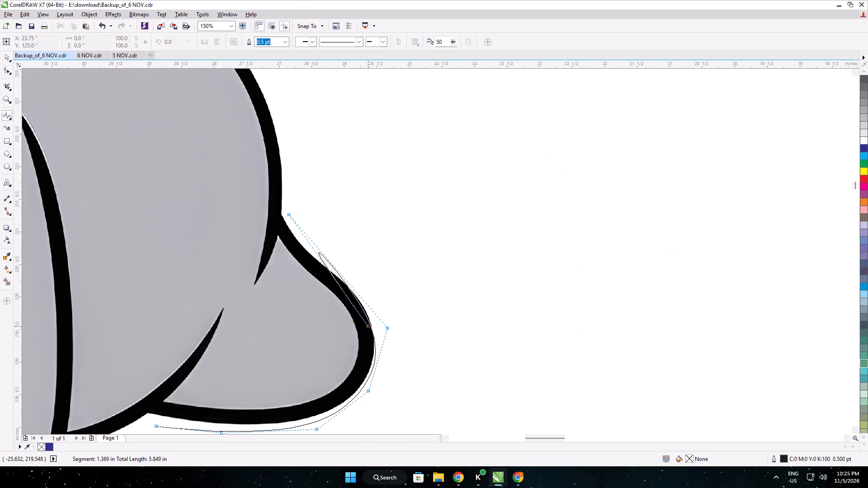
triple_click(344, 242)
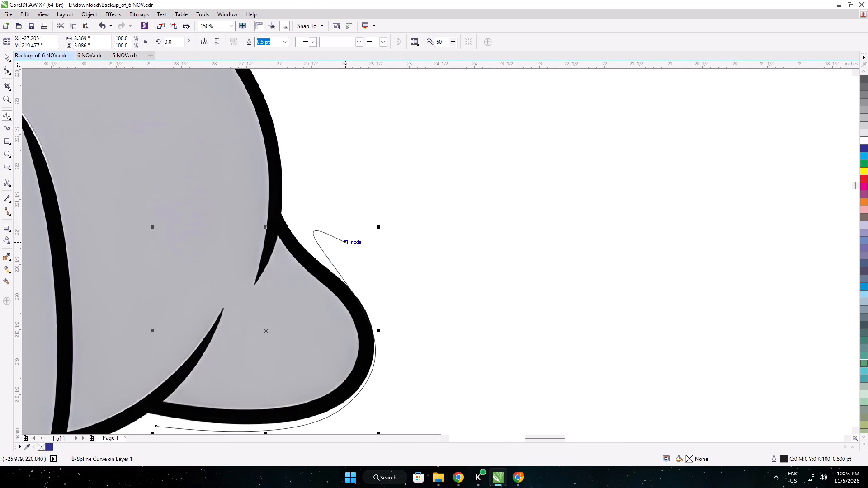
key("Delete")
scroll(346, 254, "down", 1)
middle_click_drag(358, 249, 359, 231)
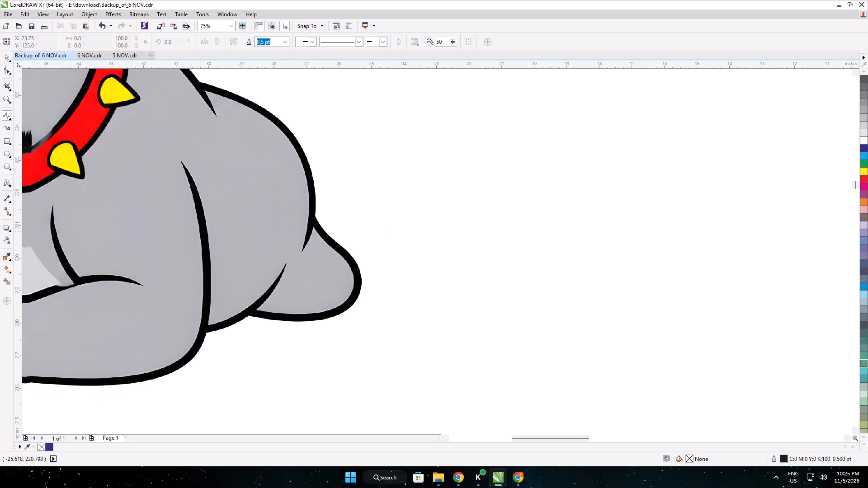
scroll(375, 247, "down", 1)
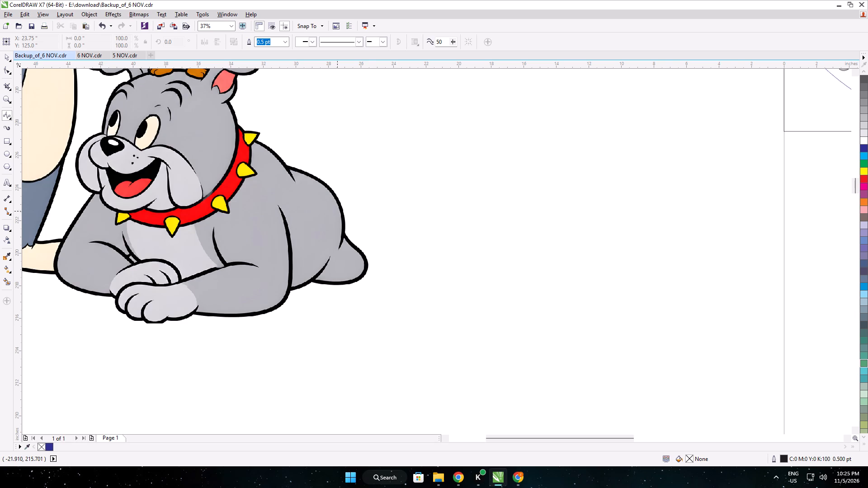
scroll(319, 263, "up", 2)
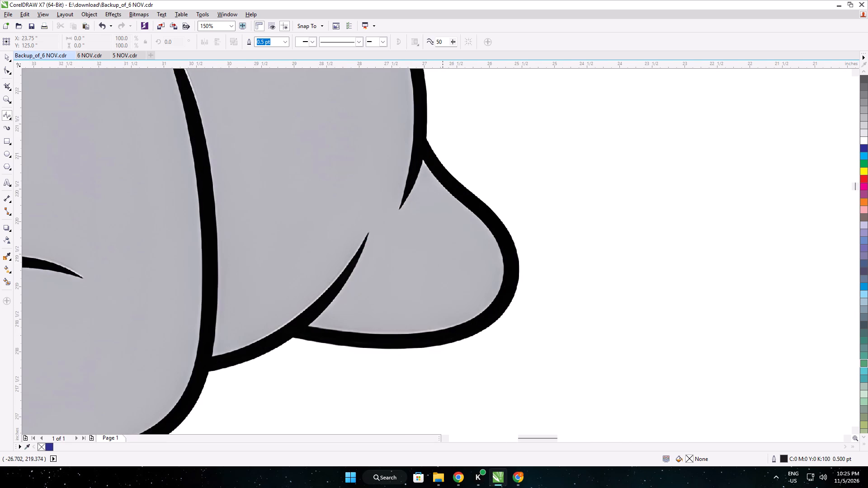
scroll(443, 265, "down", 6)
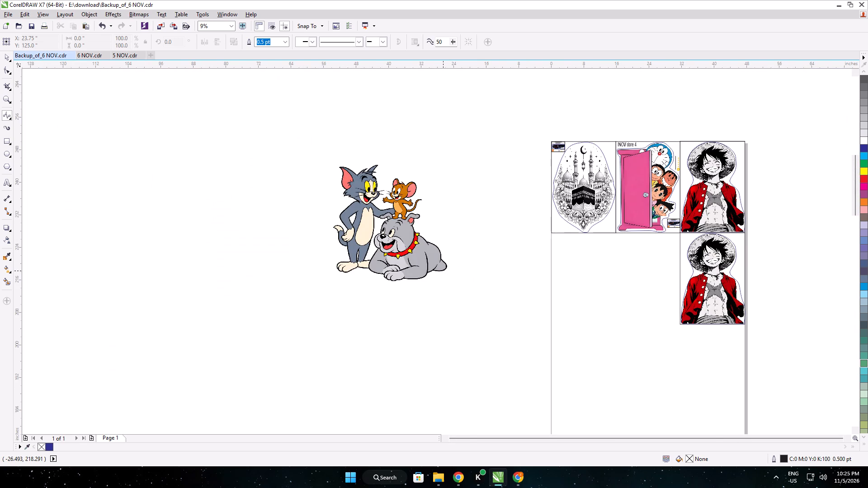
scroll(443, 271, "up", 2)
Switch to the Meesho pending orders in Chrome and view the product picture of the Tom and Jerry 24x18 inch wall sticker.
left_click(461, 475)
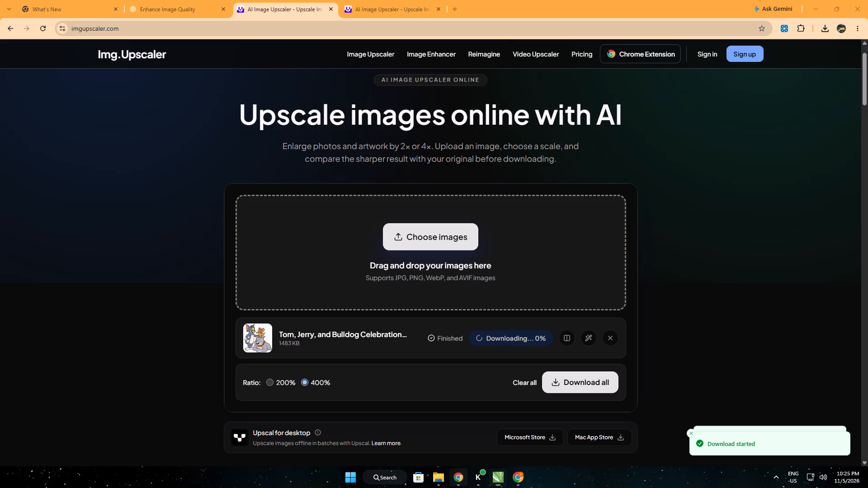
left_click(520, 482)
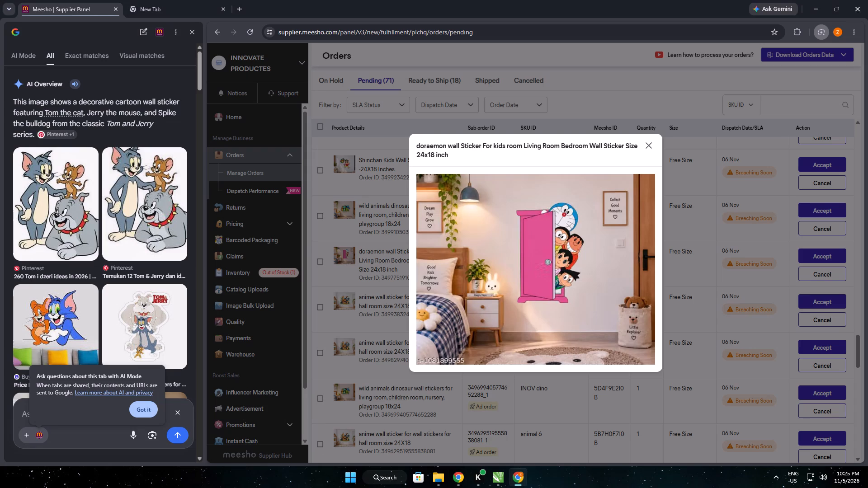
key("Escape")
scroll(485, 321, "down", 16)
left_click(347, 281)
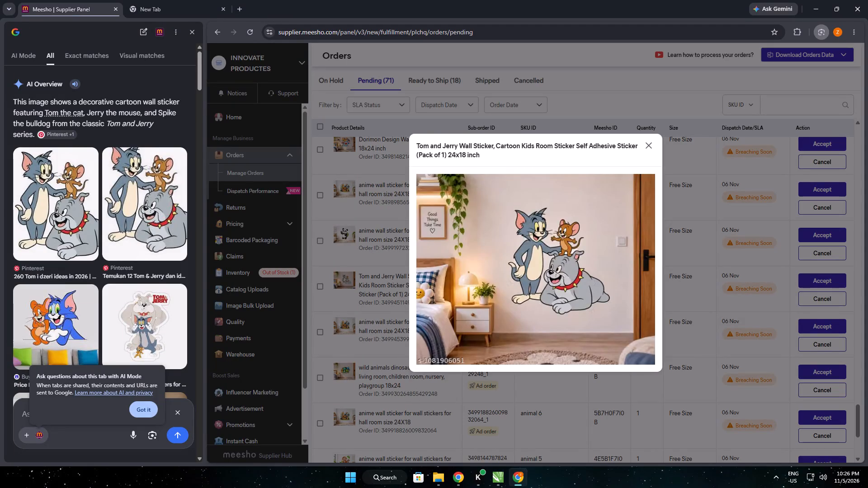
Back in CorelDRAW, start a B-spline cut outline between Tom's feet and the bulldog, tracing under its paws and around its rear end.
left_click(497, 471)
scroll(406, 351, "down", 1)
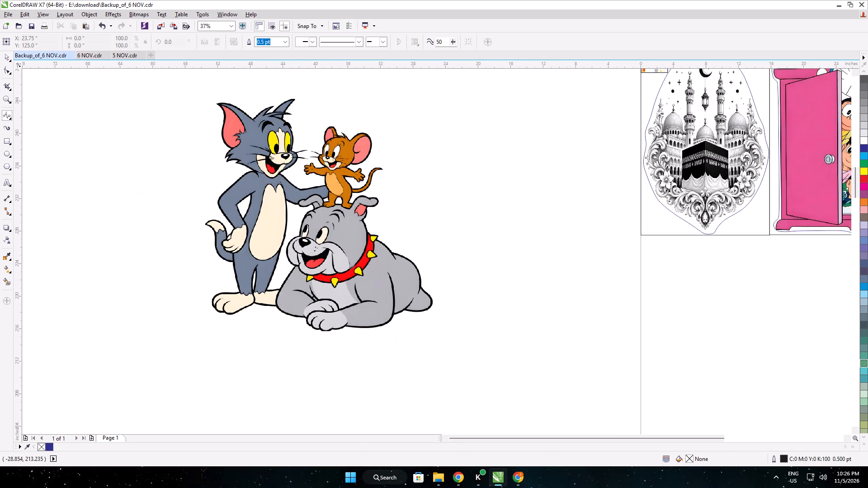
left_click(270, 307)
left_click(289, 321)
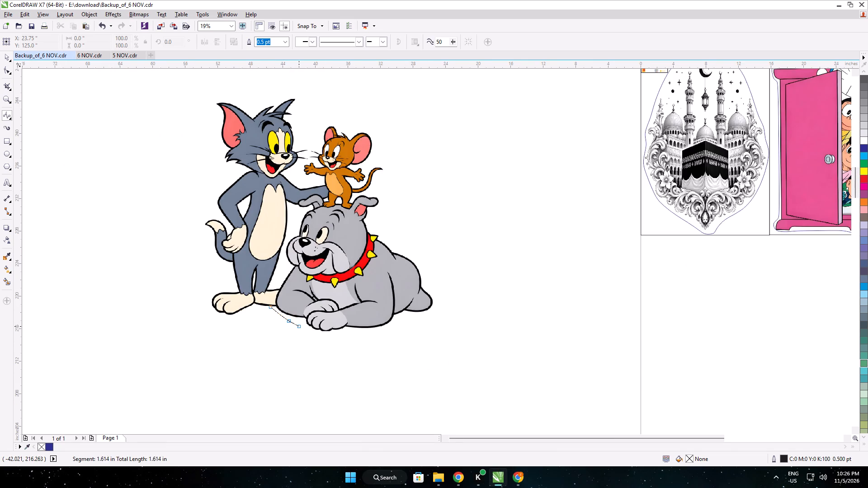
left_click(306, 332)
left_click(330, 342)
left_click(360, 335)
left_click(383, 335)
left_click(403, 324)
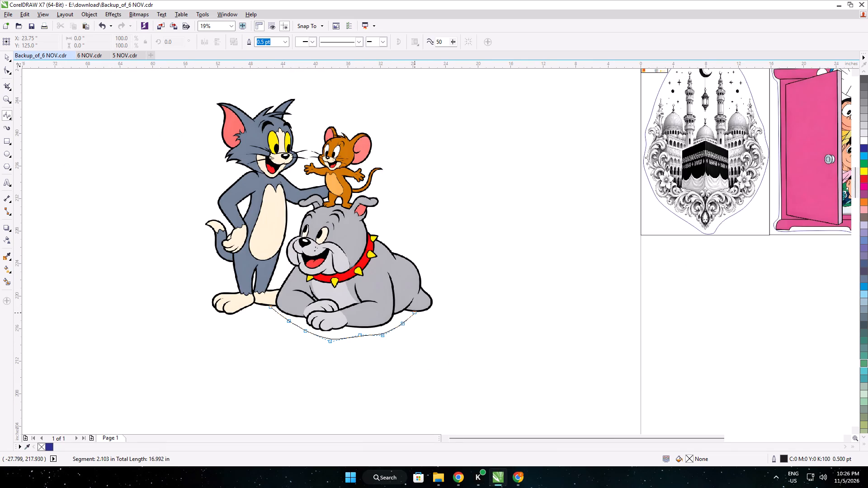
left_click(408, 313)
left_click(435, 316)
left_click(446, 300)
left_click(432, 288)
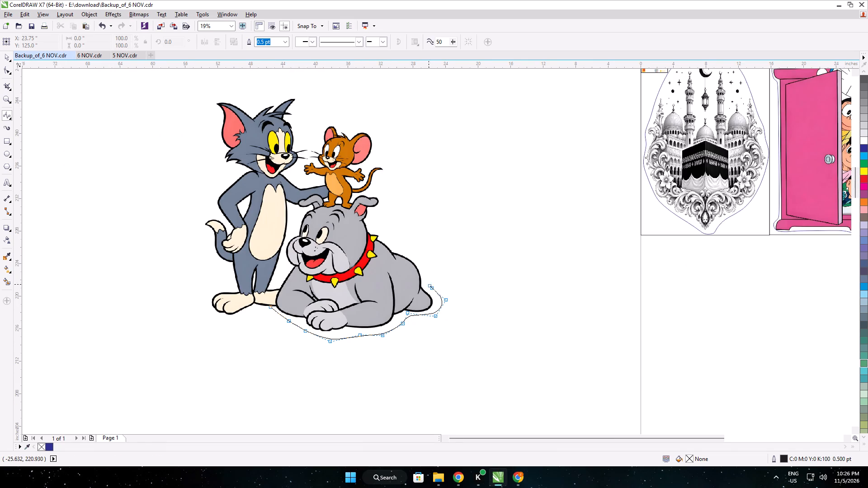
Continue the B-spline outline up the bulldog's back, past its collar and around its ear to below Jerry's tail.
left_click(426, 279)
left_click(425, 261)
left_click(413, 250)
left_click(392, 249)
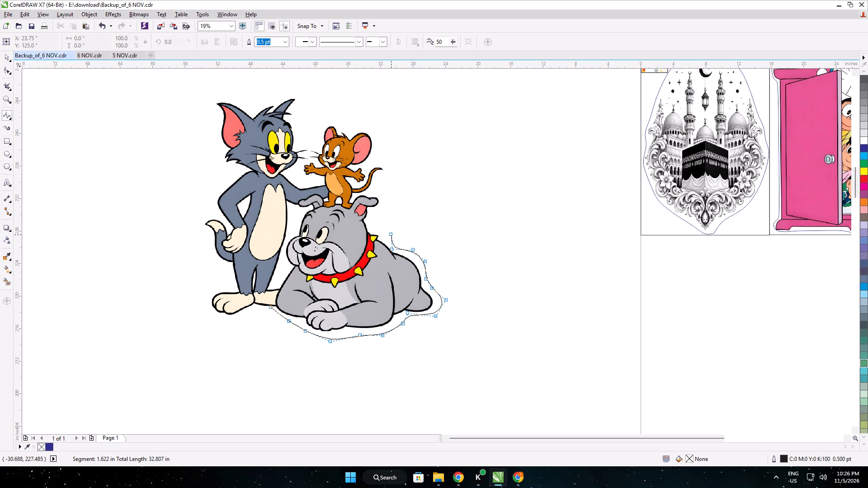
left_click(389, 234)
left_click(377, 225)
left_click(368, 223)
left_click_drag(376, 211, 381, 213)
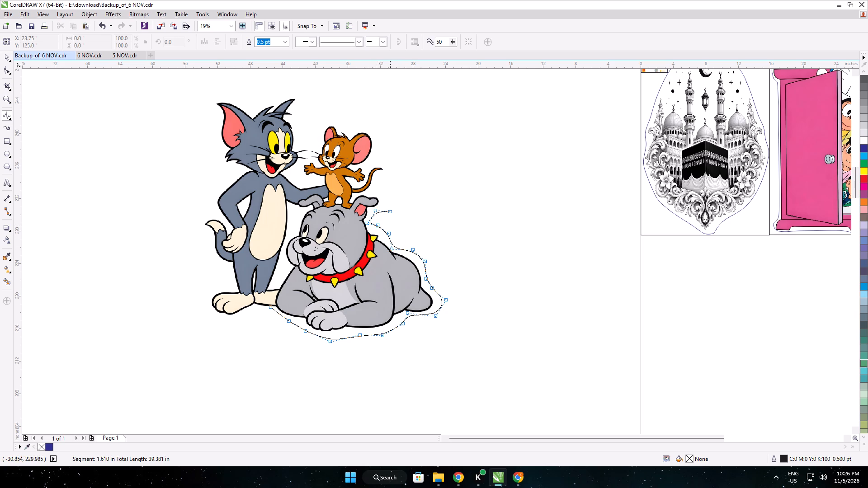
left_click(389, 209)
left_click(384, 193)
left_click(373, 191)
Continue the B-spline outline around Jerry's tail tip, up beside his ear and over the top of his head.
left_click(379, 178)
left_click(385, 174)
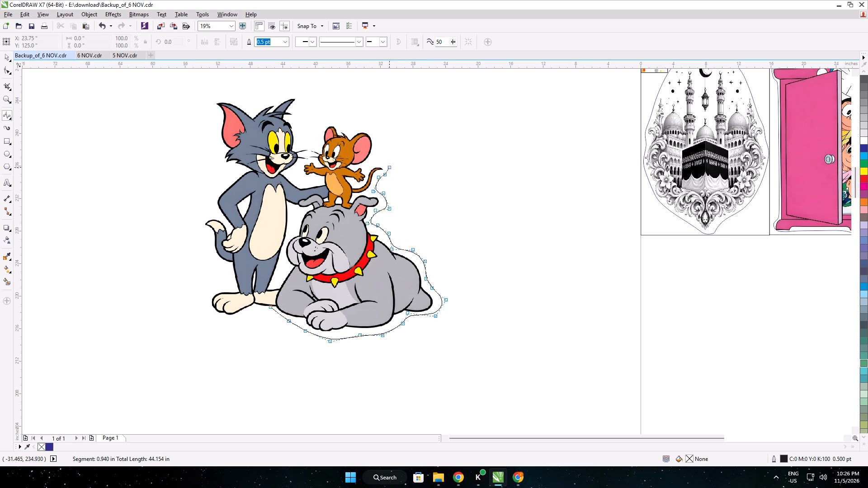
left_click(391, 164)
left_click(375, 162)
left_click(372, 153)
left_click(378, 144)
left_click(379, 131)
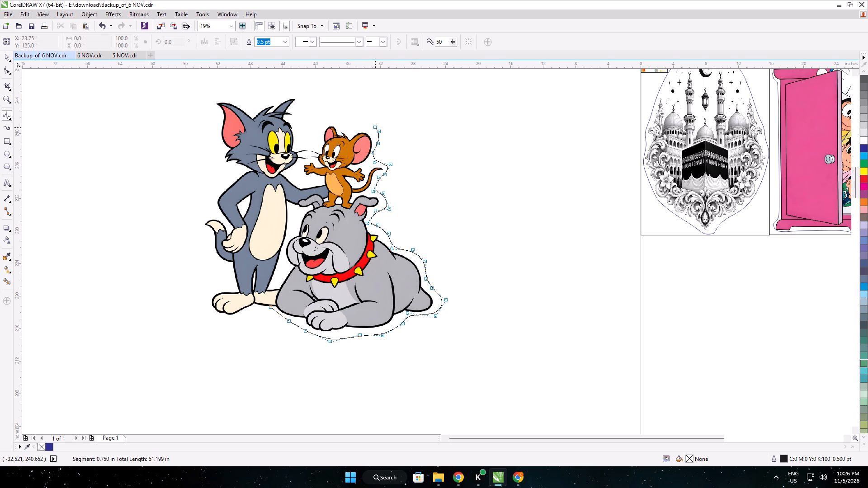
left_click(374, 127)
left_click(359, 129)
left_click(341, 128)
left_click(334, 118)
left_click(316, 129)
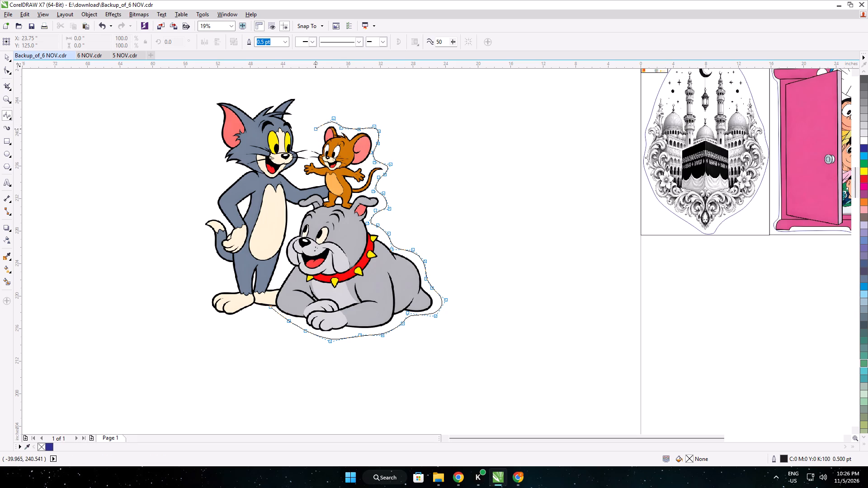
Continue the B-spline outline through the gap between Jerry and Tom, over Tom's head and around both of his ears.
left_click(311, 138)
left_click(302, 140)
left_click(298, 135)
left_click(300, 120)
left_click(302, 110)
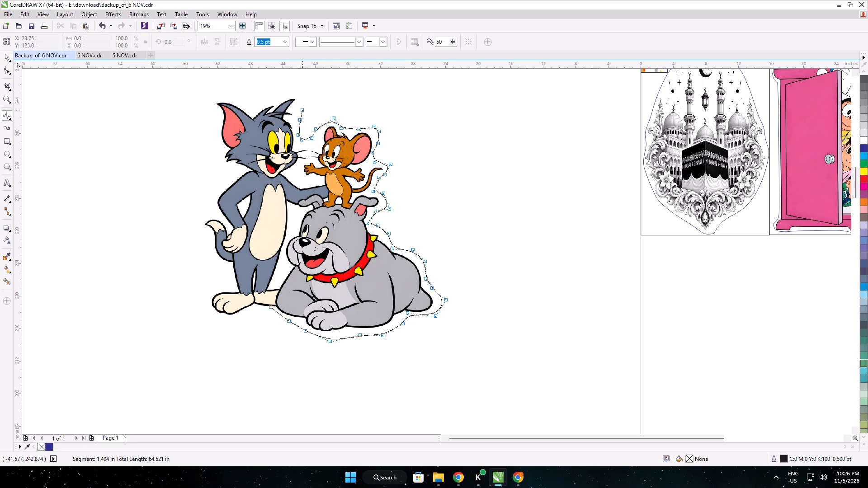
left_click(305, 98)
left_click_drag(300, 91, 296, 91)
left_click(280, 98)
left_click(264, 101)
left_click(247, 101)
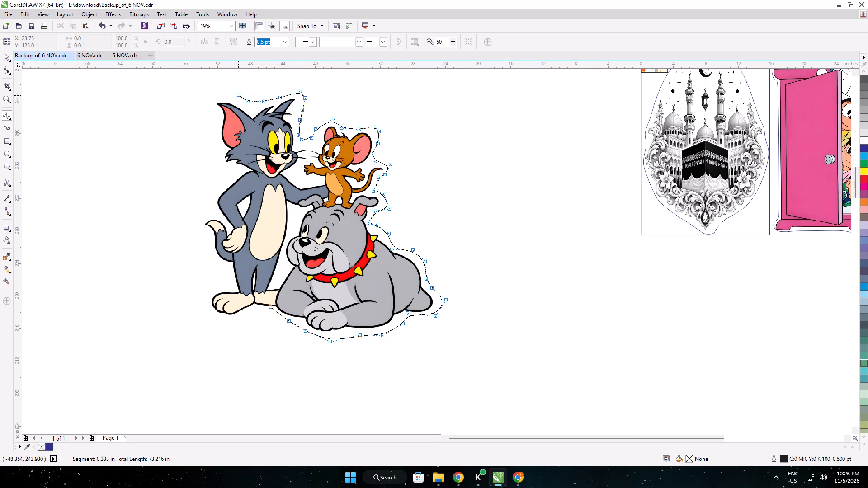
left_click(232, 94)
left_click(216, 97)
left_click(208, 105)
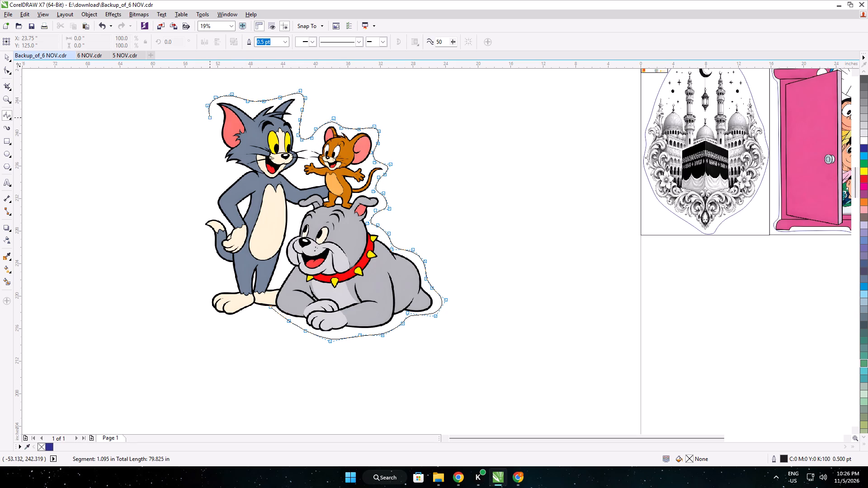
Continue the B-spline outline down Tom's cheek, past his shoulder and elbow, and around his tail to his lower leg.
left_click(211, 121)
left_click(214, 142)
left_click(222, 163)
left_click(236, 173)
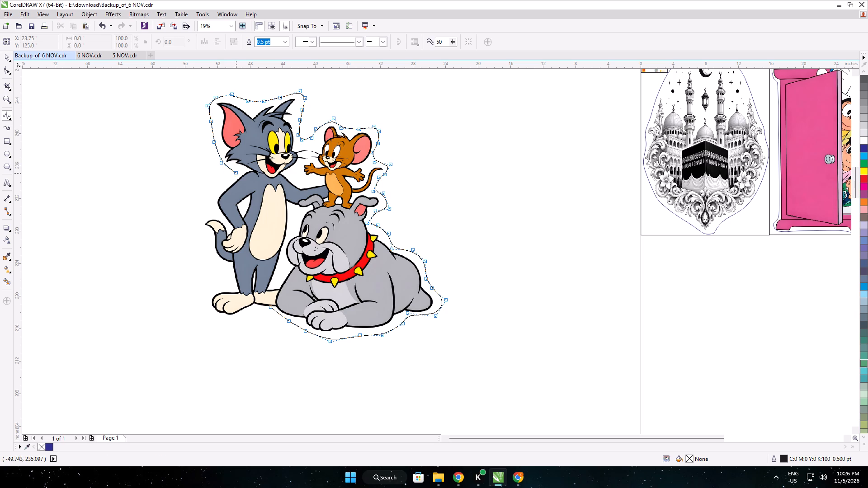
left_click(222, 183)
left_click(217, 190)
left_click(214, 200)
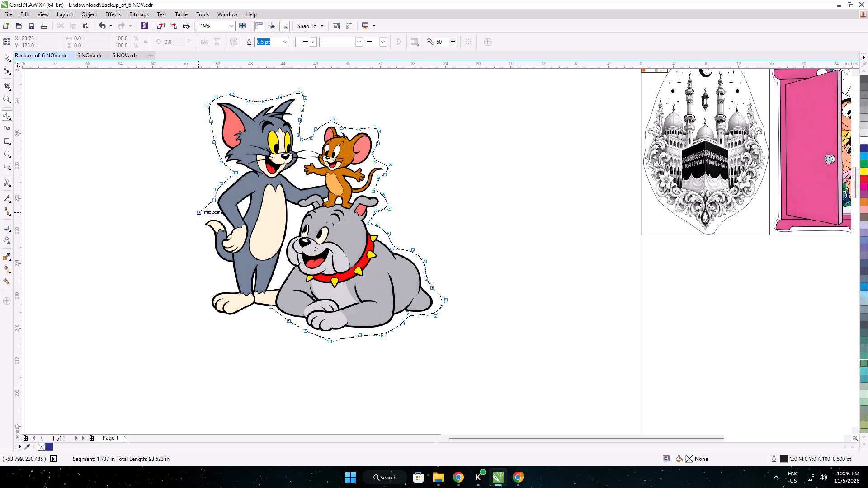
left_click(217, 212)
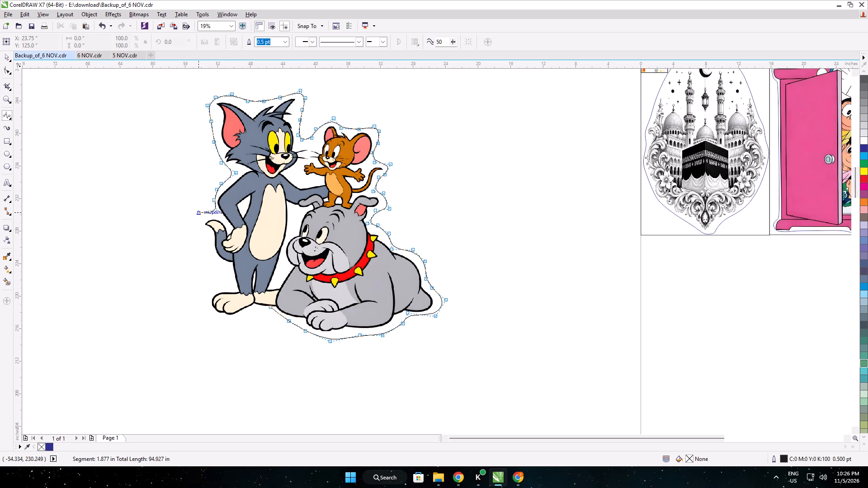
left_click(197, 214)
left_click(200, 230)
left_click(213, 258)
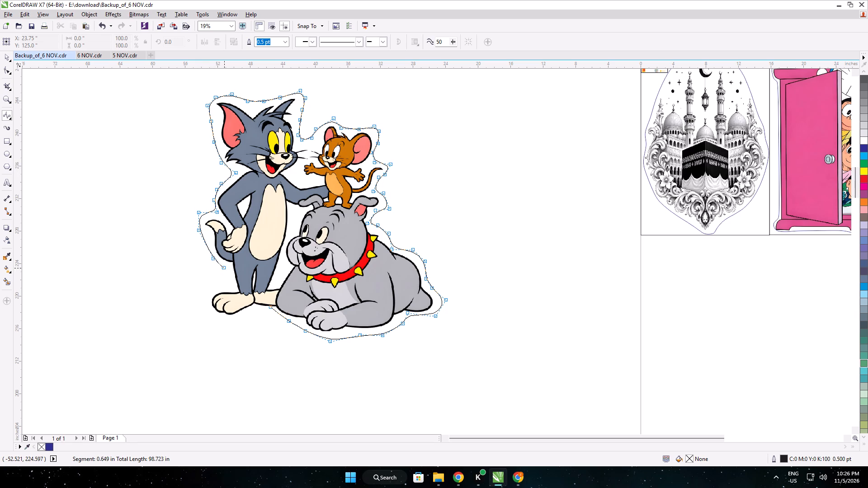
left_click(226, 268)
left_click(234, 282)
Trace around Tom's outer foot and close the B-spline outline at its start point, making it about 29.8 by 30.2 inches.
left_click(204, 286)
left_click(205, 304)
left_click(215, 310)
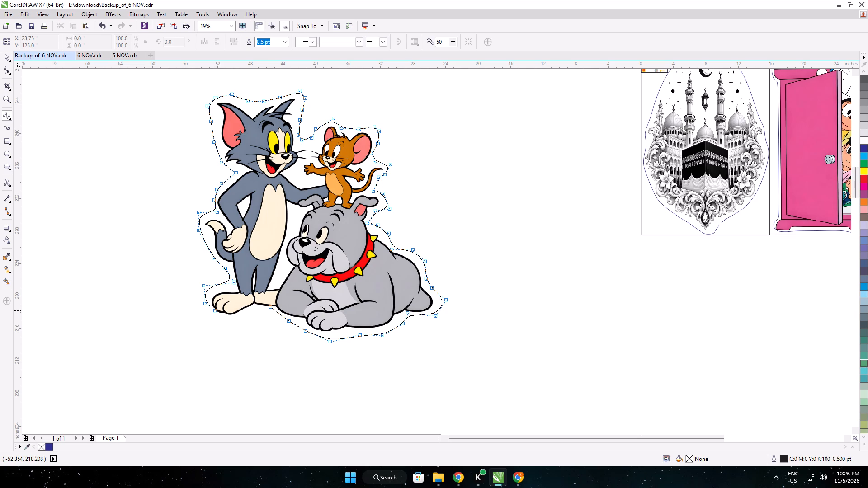
left_click(220, 319)
left_click(258, 315)
left_click(269, 308)
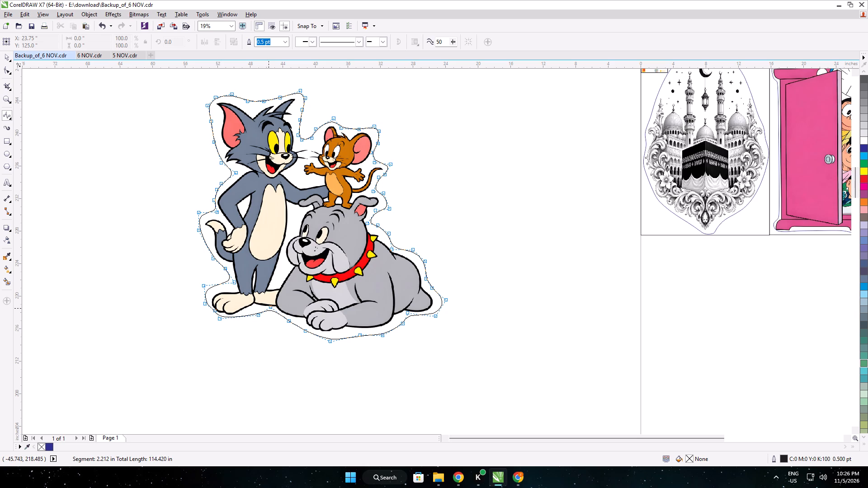
Intersect the Tom, Jerry and bulldog image with its B-spline outline and delete the original bitmap.
left_click(7, 57)
left_click(387, 215, "shift")
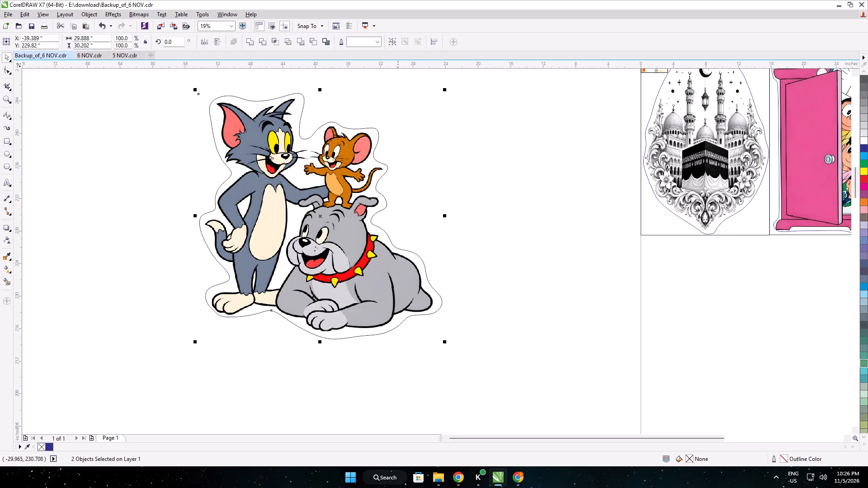
left_click(279, 39)
left_click(117, 91)
left_click(313, 101)
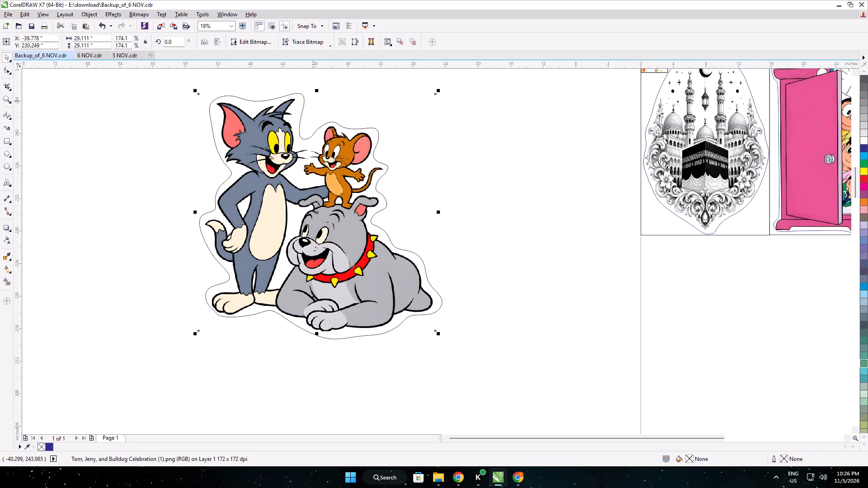
key("Delete")
Rotate the cropped Tom, Jerry and bulldog artwork together with its outline by 90 degrees.
scroll(309, 99, "down", 1)
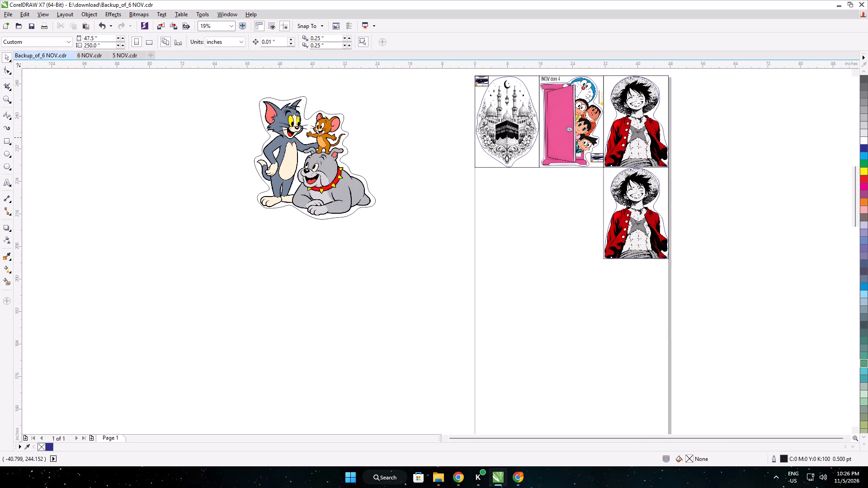
left_click_drag(406, 251, 204, 70)
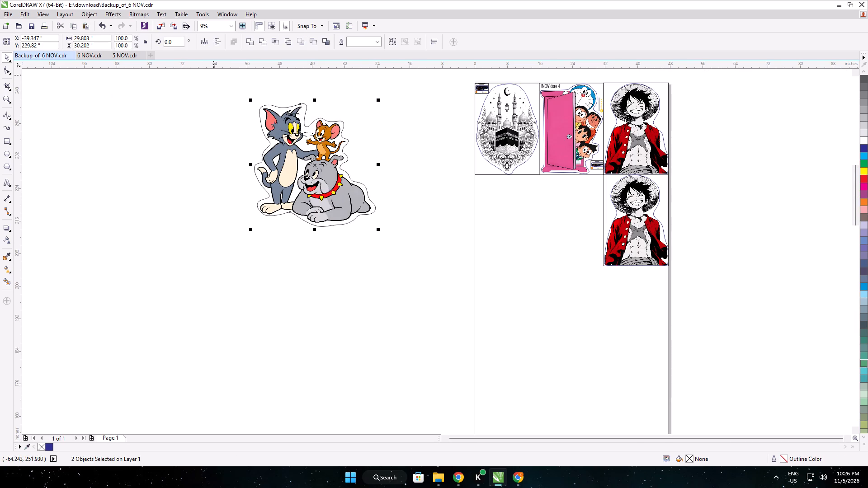
double_click(165, 43)
type("90")
key("Return")
Draw a rectangular frame around the rotated artwork and tighten its edges to about 31.4 by 30.6 inches.
left_click(11, 143)
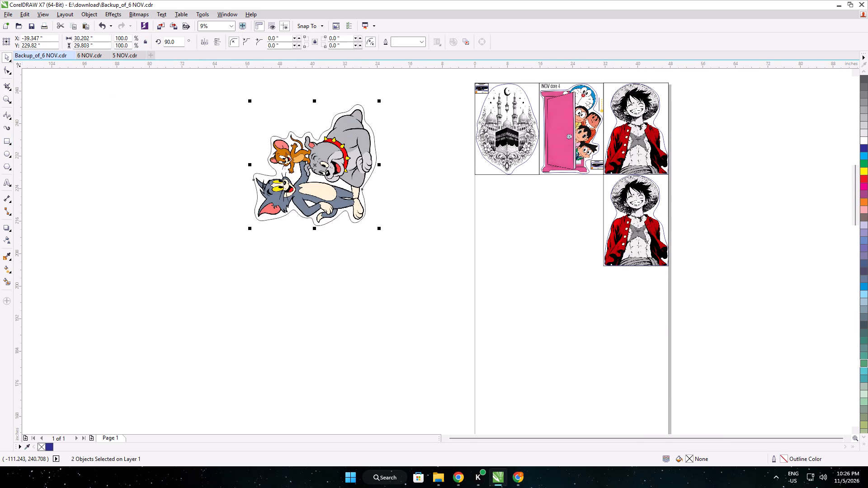
left_click_drag(383, 232, 246, 99)
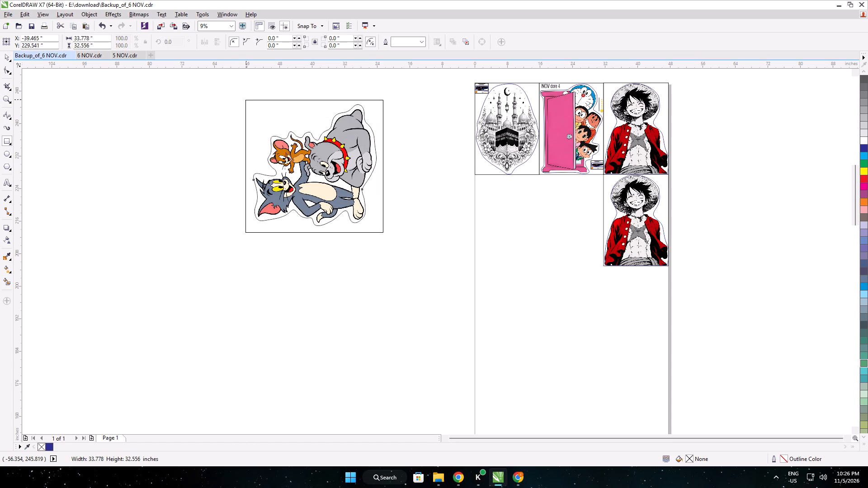
left_click_drag(246, 99, 250, 99)
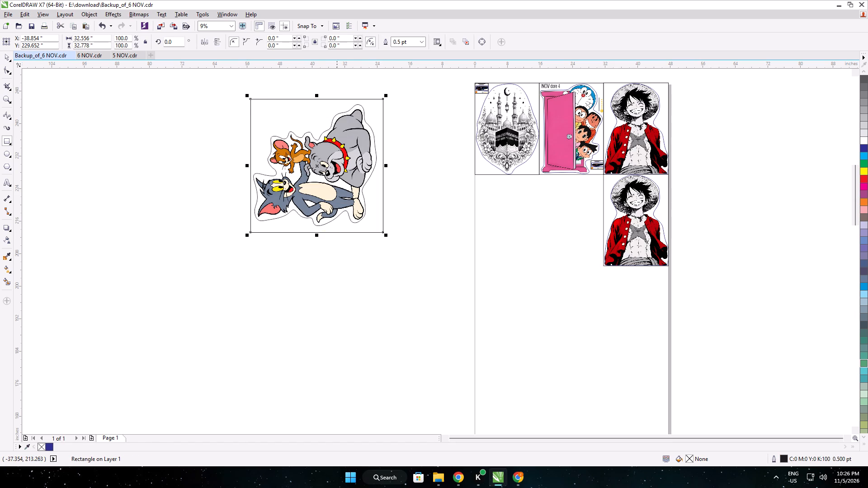
scroll(317, 104, "up", 1)
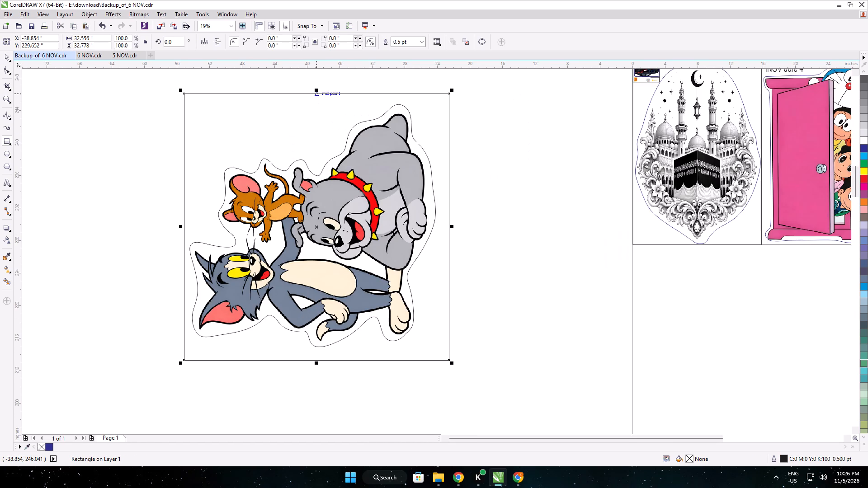
left_click_drag(318, 92, 315, 101)
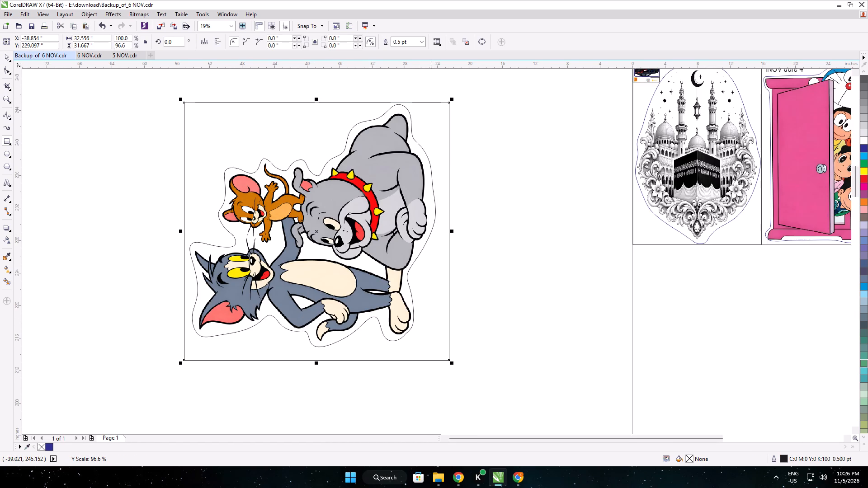
left_click_drag(453, 231, 443, 233)
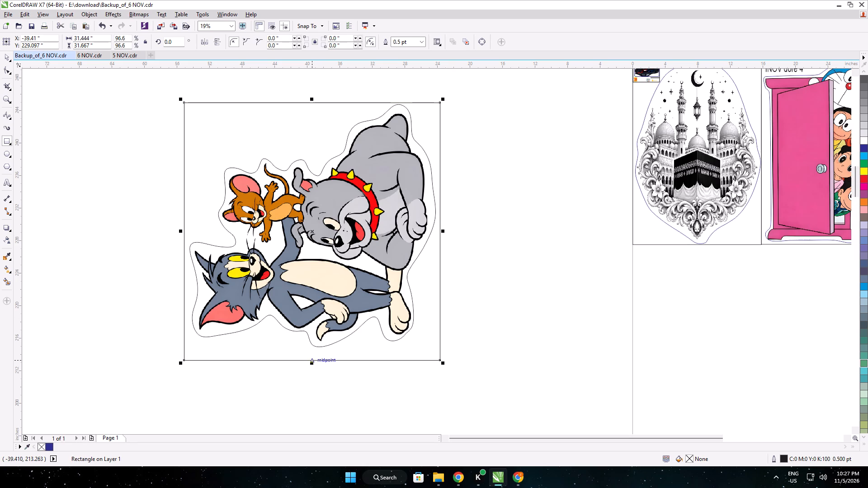
left_click_drag(311, 364, 311, 356)
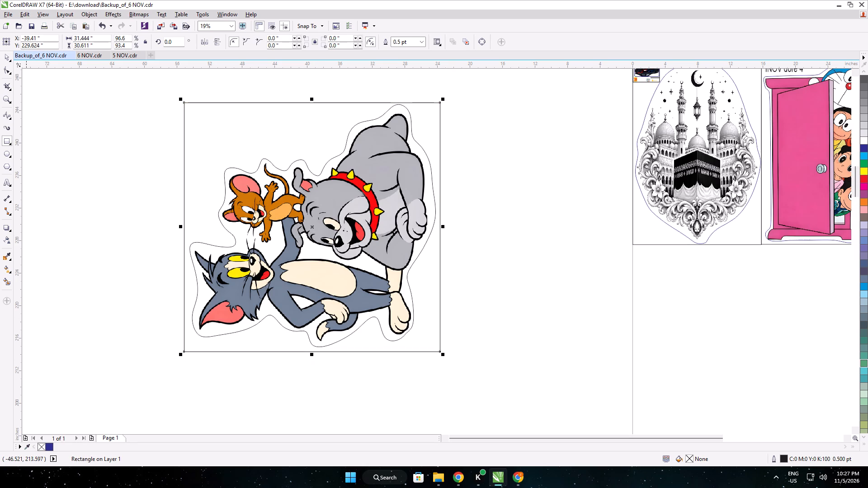
left_click(1, 58)
left_click(40, 118)
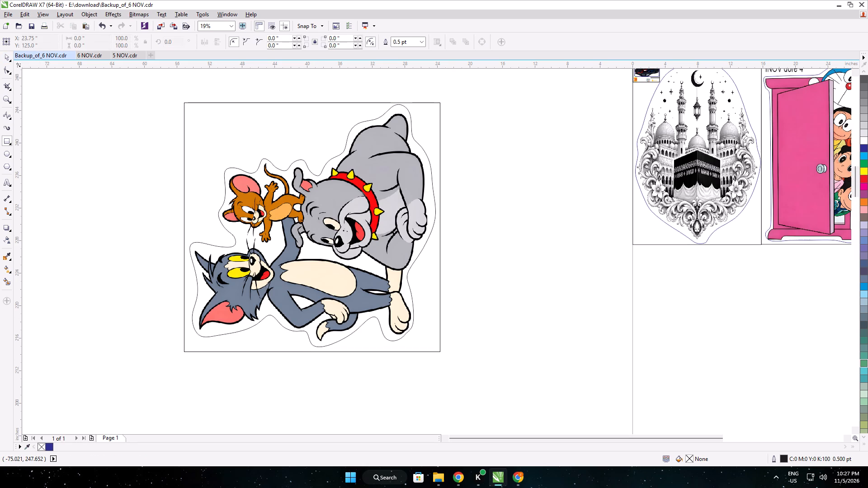
left_click(5, 56)
left_click(84, 131)
Resize the artwork, outline and frame together to 15.8 inches wide and 22.5 inches high.
left_click_drag(132, 91, 446, 375)
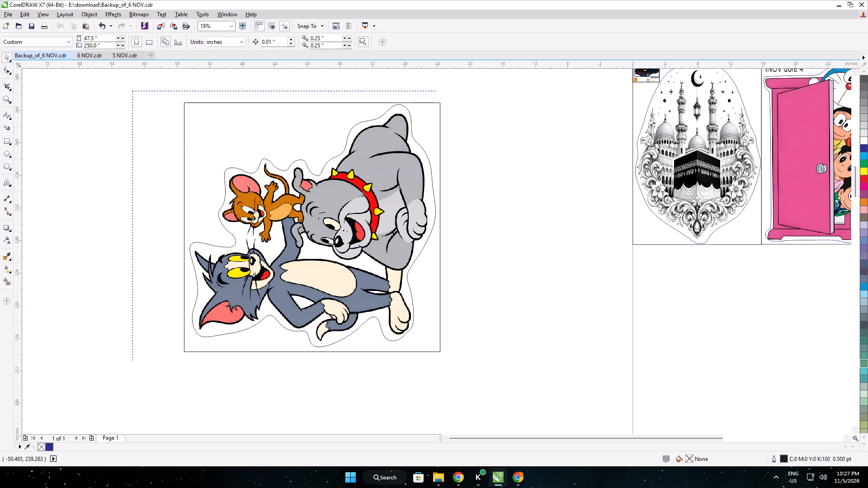
left_click_drag(446, 375, 476, 417)
double_click(81, 37)
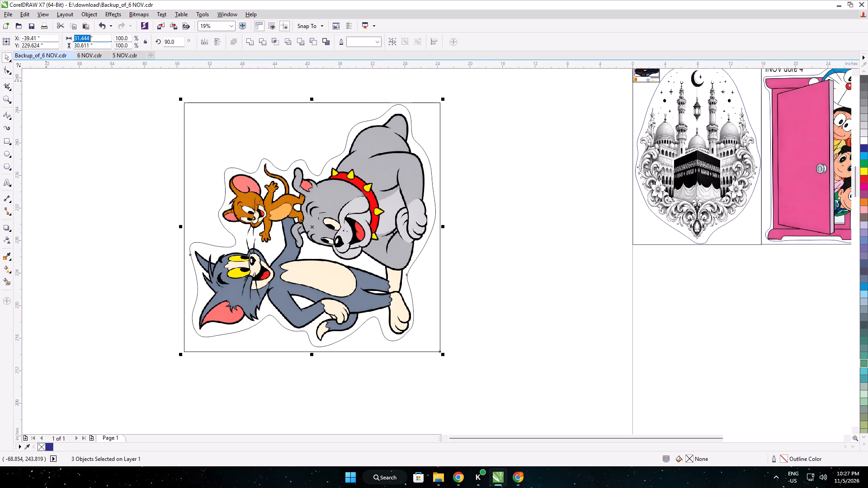
key("1")
key("5")
key("Return")
key("period")
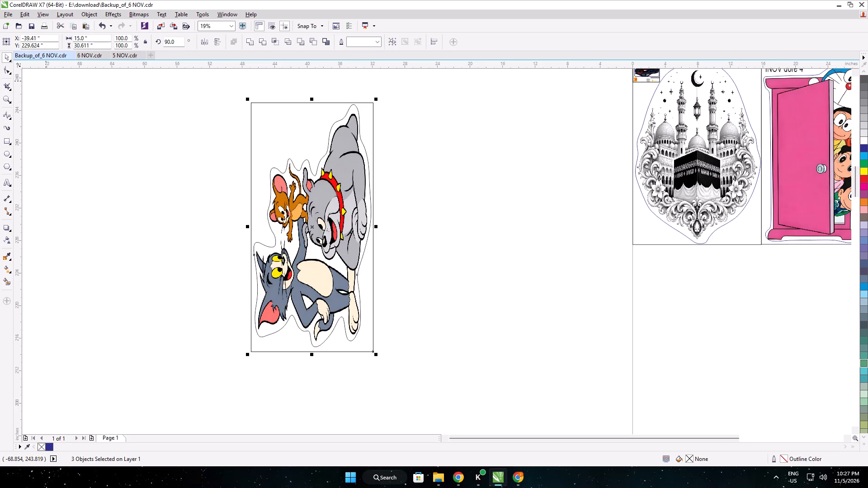
double_click(80, 38)
key("1")
key("5")
key("period")
key("8")
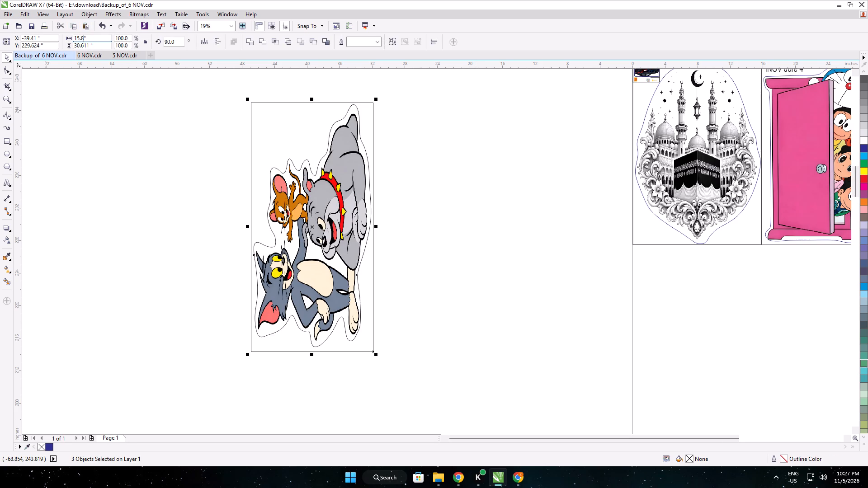
double_click(78, 46)
type("22")
type(".85")
key("BackSpace")
key("BackSpace")
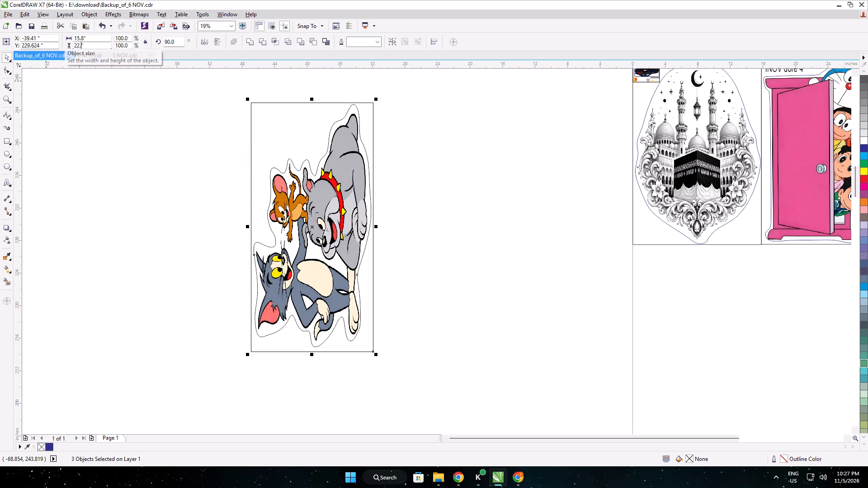
key("5")
key("Return")
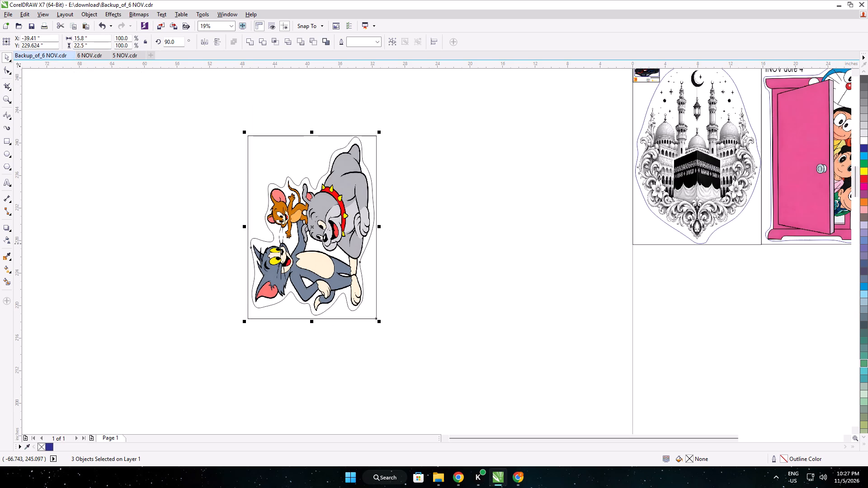
Move the framed Tom and Jerry sticker onto the sheet directly below the mosque sticker and nudge it flush with that frame and the page edge.
left_click_drag(316, 243, 443, 305)
scroll(448, 305, "down", 1)
middle_click_drag(449, 305, 352, 224)
left_click_drag(354, 211, 428, 235)
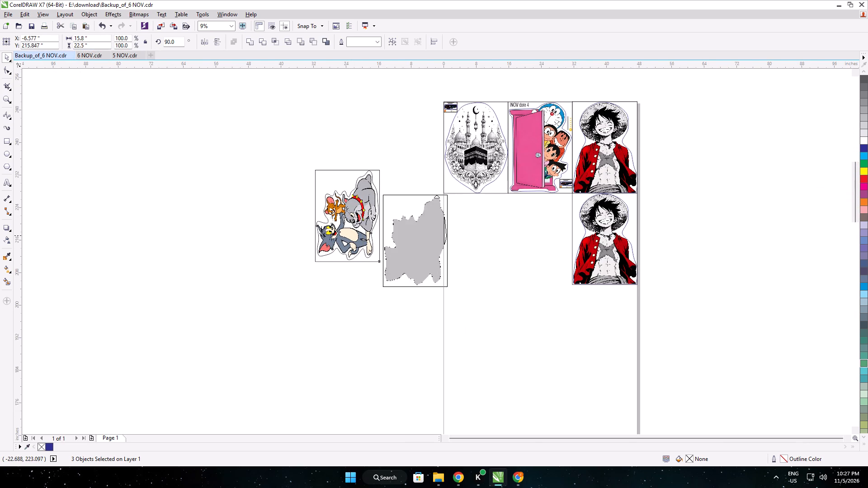
left_click_drag(428, 235, 483, 233)
scroll(450, 193, "up", 3)
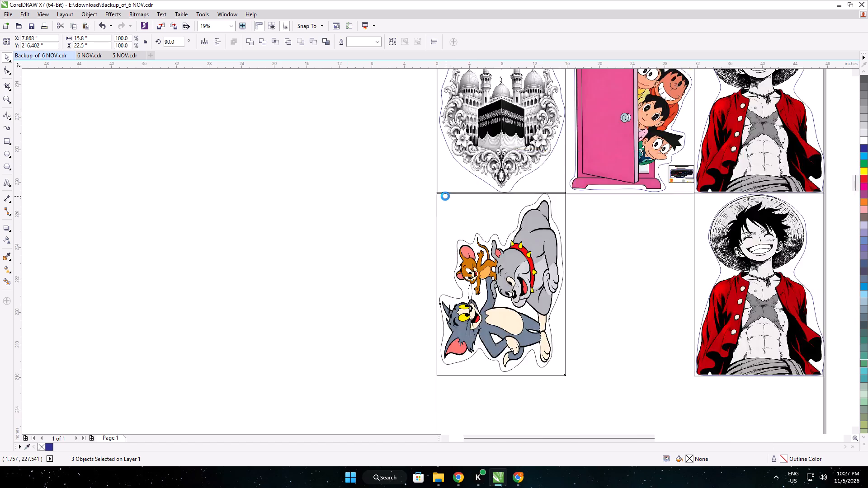
key("Down")
key("Down")
key("Down")
key("Right")
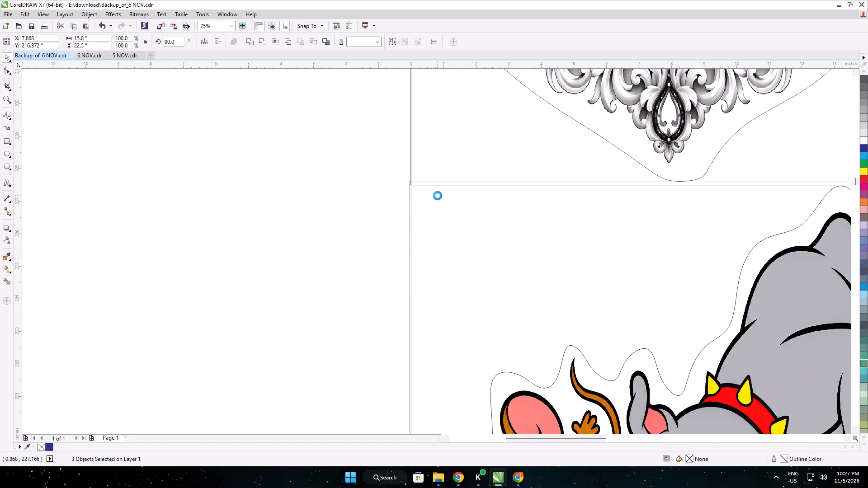
key("Down")
key("Right")
key("Down")
key("Right")
key("Down")
key("Down")
key("Down")
key("Down")
key("Down")
key("Down")
key("Down")
key("Down")
key("Down")
key("Down")
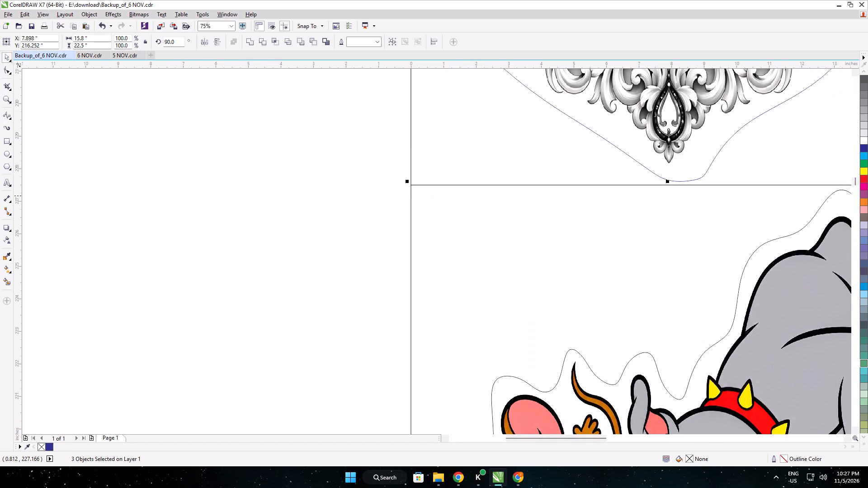
scroll(437, 196, "down", 2)
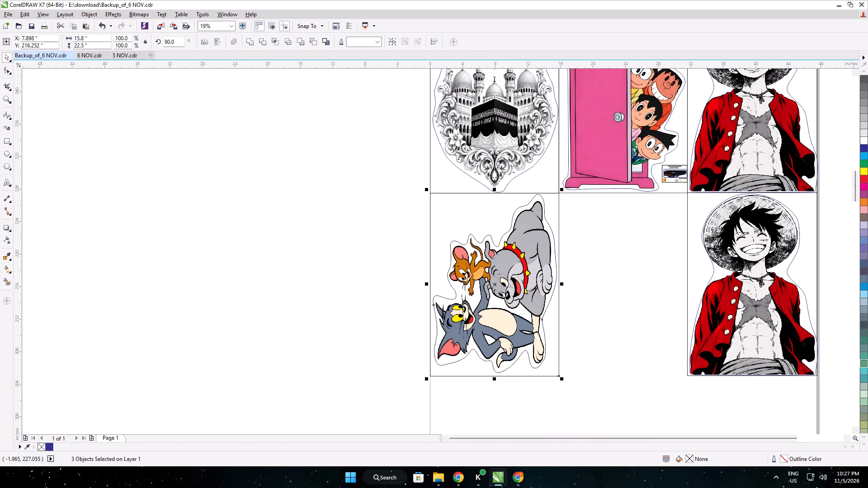
Sample the blue of the mosque sticker's cut line and apply it to the Tom and Jerry sticker's outline.
left_click(11, 255)
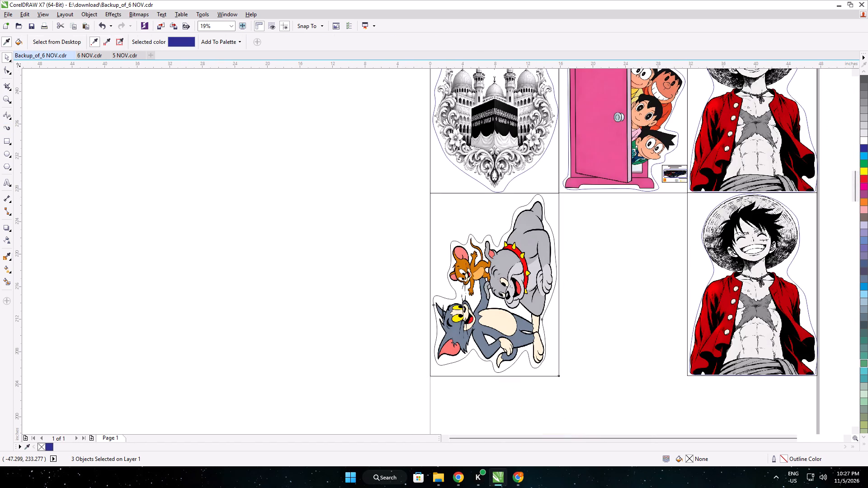
left_click(508, 185)
scroll(519, 207, "up", 7)
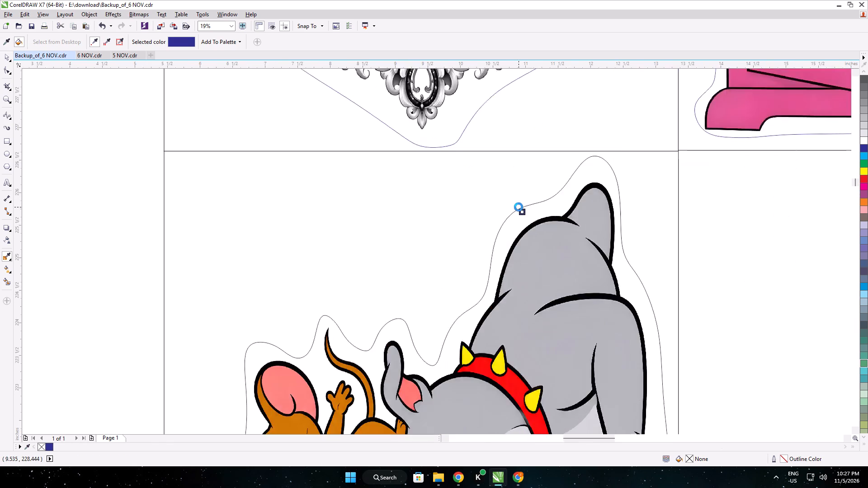
scroll(519, 207, "up", 2)
left_click(514, 225)
scroll(358, 185, "down", 11)
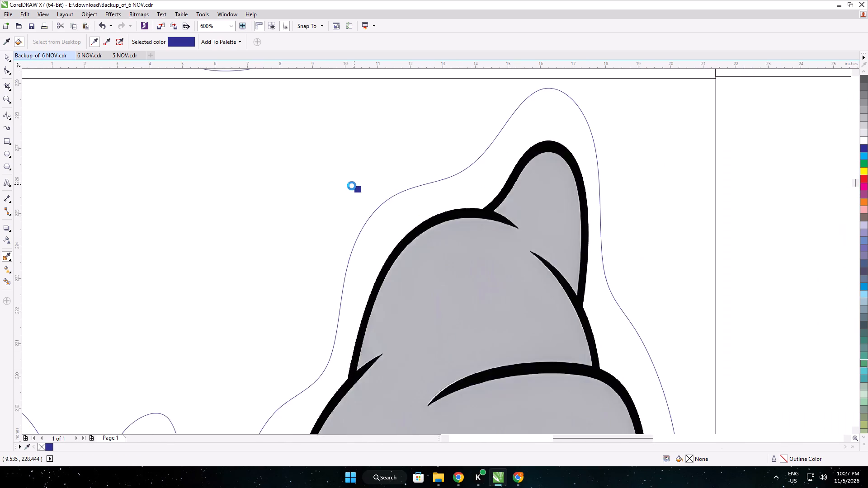
scroll(352, 186, "down", 6)
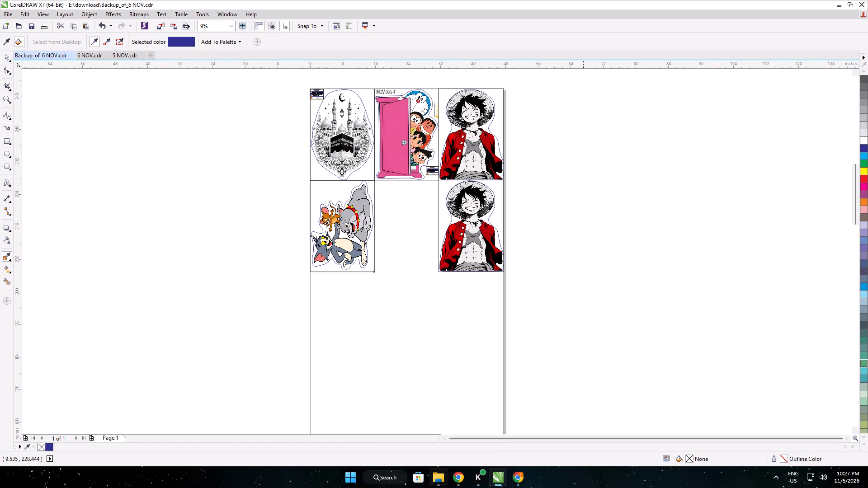
Import "Astronaut in an Inked Cosmic Orbit (1).png" from Downloads and place it beside the page.
left_click(441, 473)
left_click(503, 473, "ctrl")
key("ctrl+i")
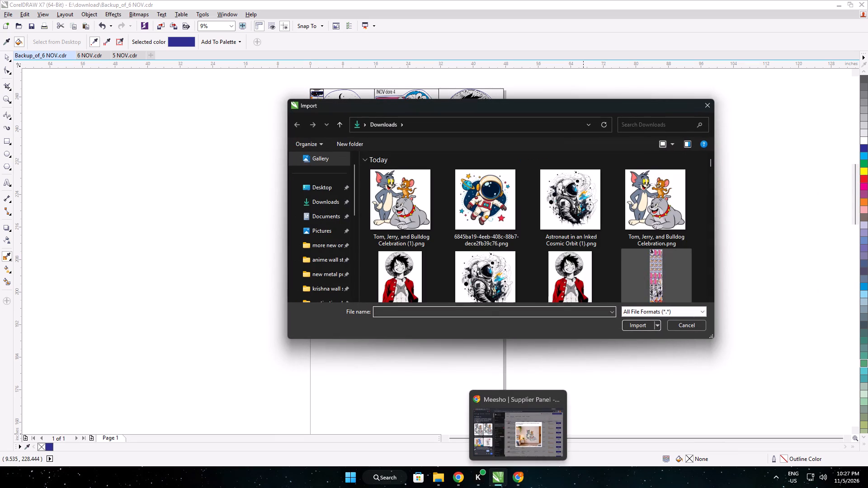
left_click(568, 214)
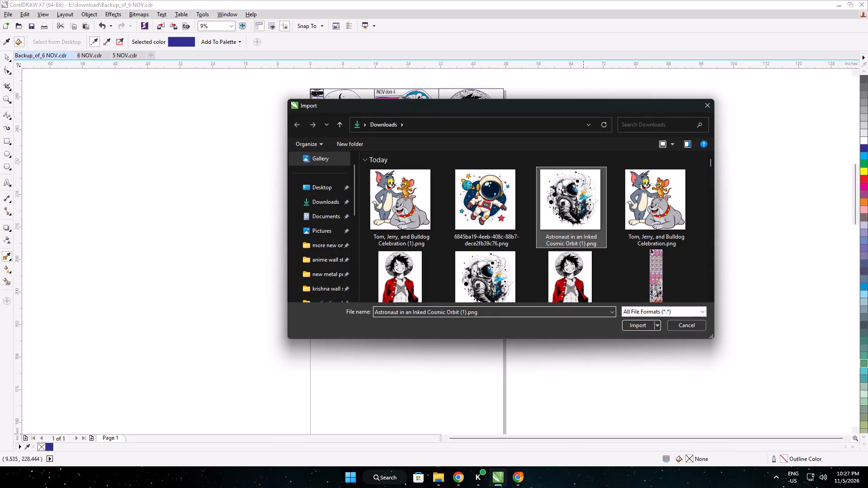
left_click(640, 323)
left_click(636, 249)
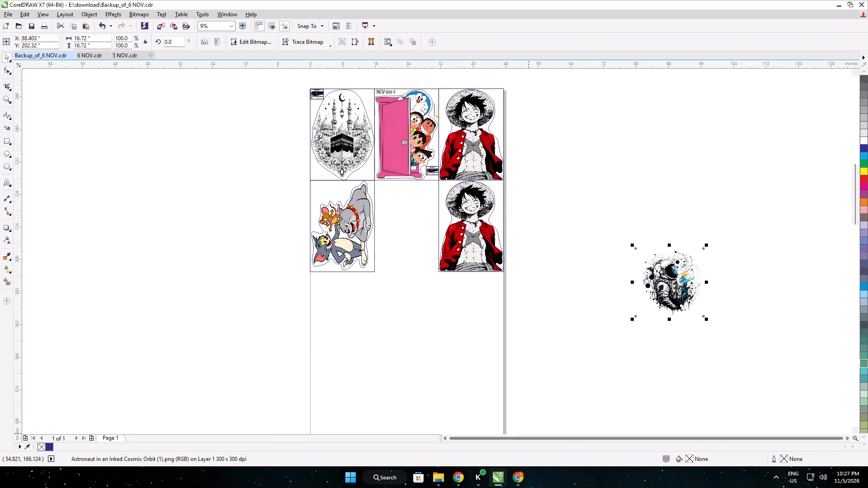
Switch to Chrome, download the finished 400% upscale of the other astronaut image from Img.Upscaler, and return to CorelDRAW.
left_click(457, 478)
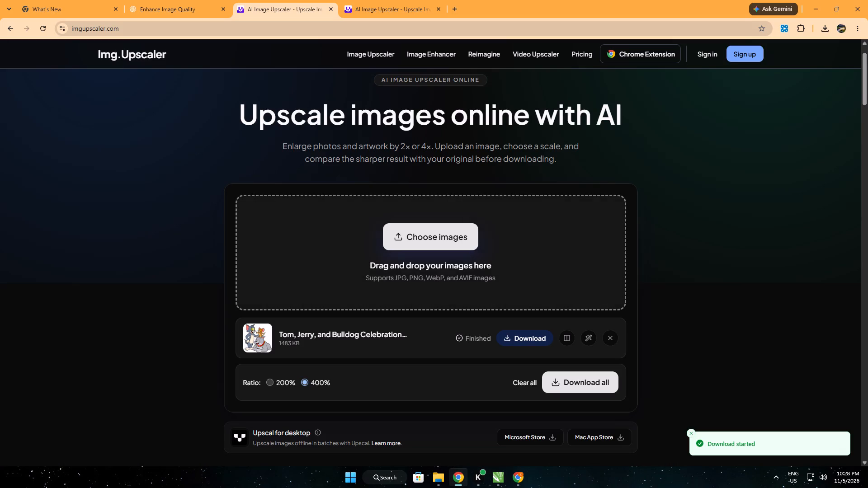
left_click(357, 0)
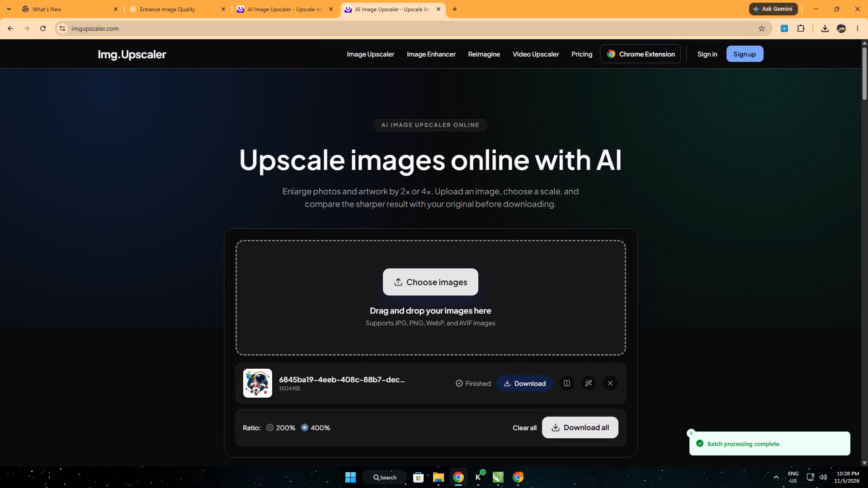
left_click(536, 385)
left_click(504, 472)
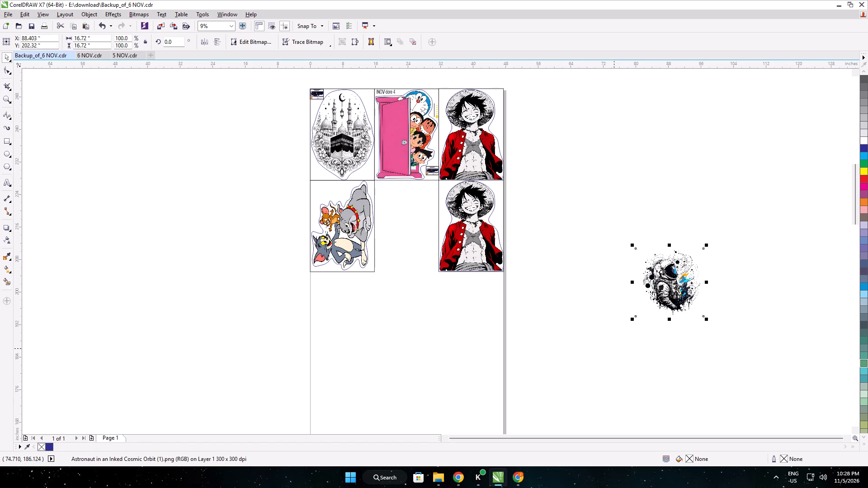
Move the imported black-and-white astronaut artwork closer to the page, beside the lower Luffy sticker.
scroll(674, 263, "up", 1)
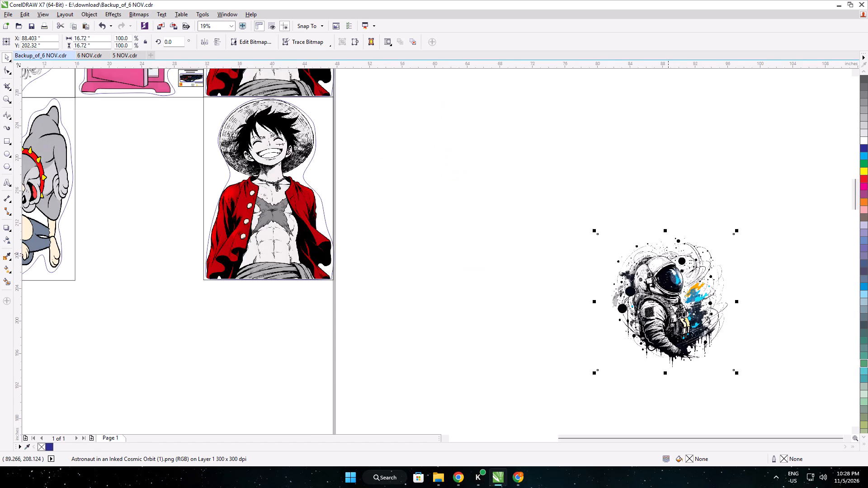
left_click_drag(668, 303, 515, 206)
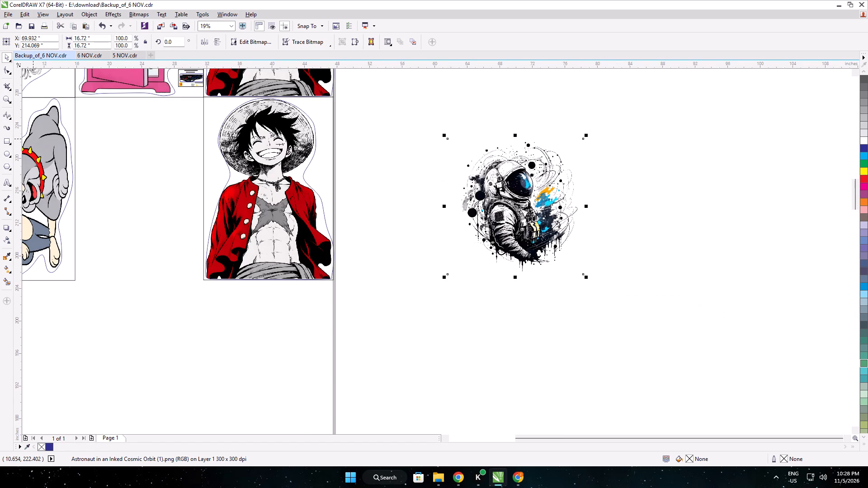
Start a B-spline cut outline around the astronaut artwork, tracing down its left side, along the bottom and up the right side.
left_click(6, 143)
left_click(5, 116)
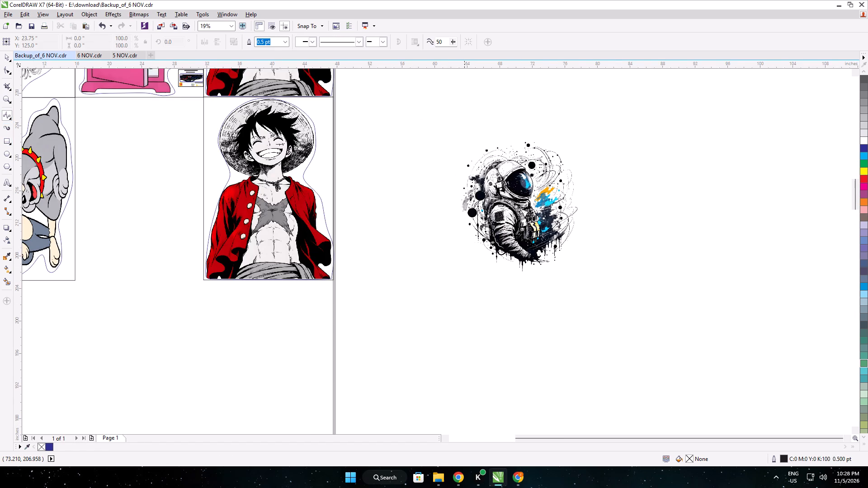
scroll(464, 229, "up", 1)
left_click(451, 132)
left_click(447, 211)
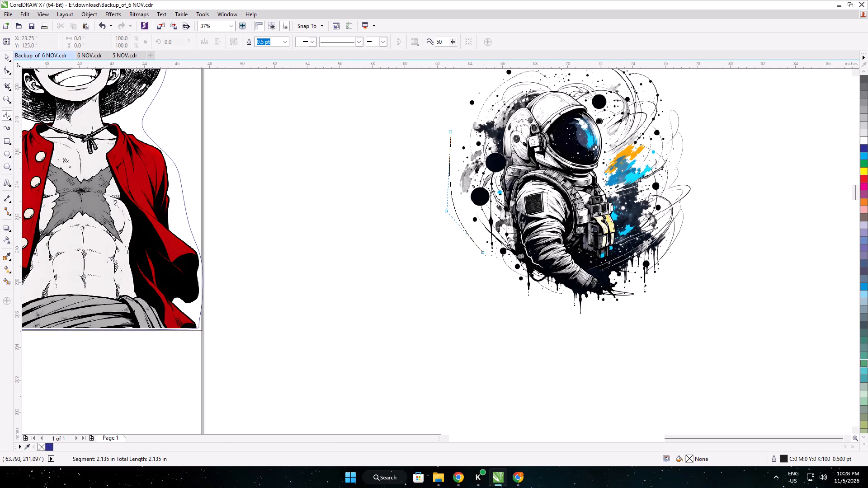
left_click(483, 253)
left_click(508, 280)
left_click(537, 308)
left_click(591, 322)
left_click(611, 309)
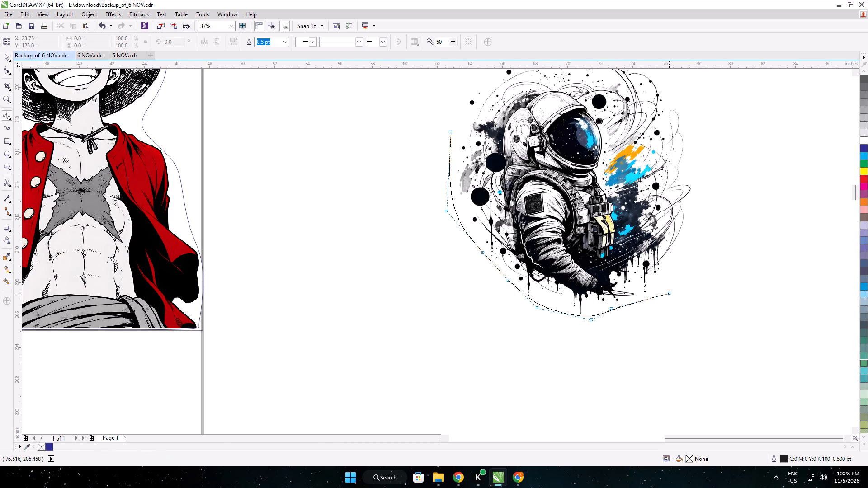
left_click(667, 290)
left_click(676, 257)
left_click(703, 213)
left_click(706, 172)
left_click(693, 165)
left_click(689, 127)
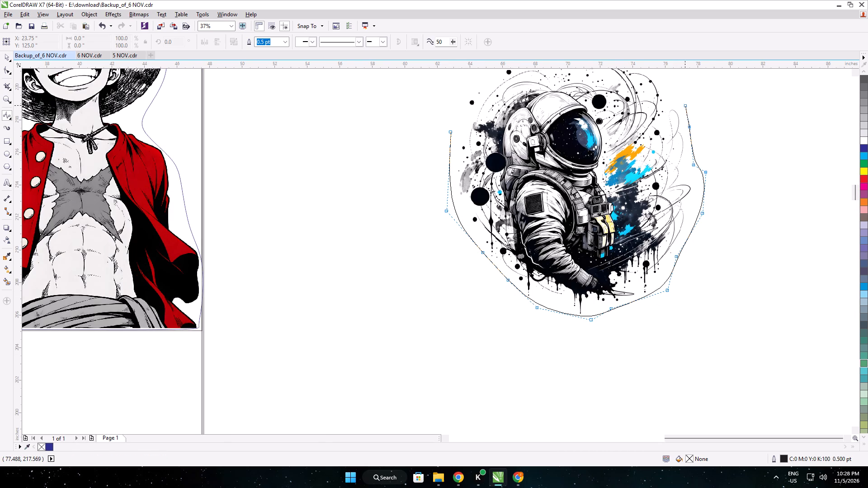
Continue the B-spline around the upper right and over the top of the astronaut artwork, closing it at its start point.
left_click(682, 102)
left_click(663, 94)
scroll(663, 94, "up", 1)
middle_click_drag(663, 101, 658, 270)
left_click(654, 242)
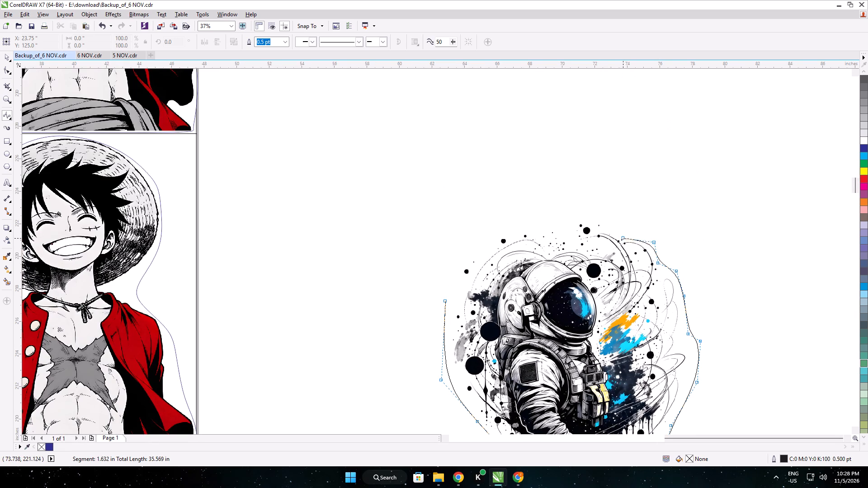
left_click(623, 229)
left_click(590, 210)
left_click(550, 219)
left_click(488, 232)
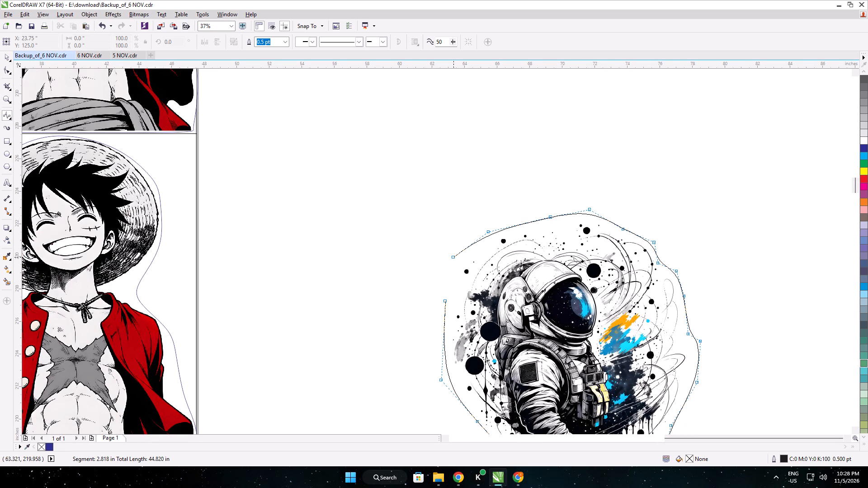
left_click(453, 257)
left_click(433, 282)
left_click(444, 302)
Intersect the astronaut image with its B-spline outline and delete the original uncropped image.
scroll(376, 258, "down", 1)
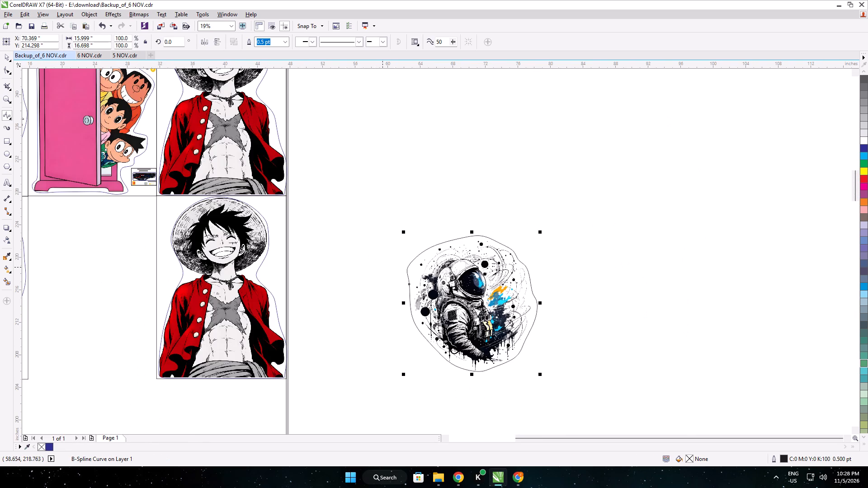
left_click(11, 54)
left_click(496, 220, "shift")
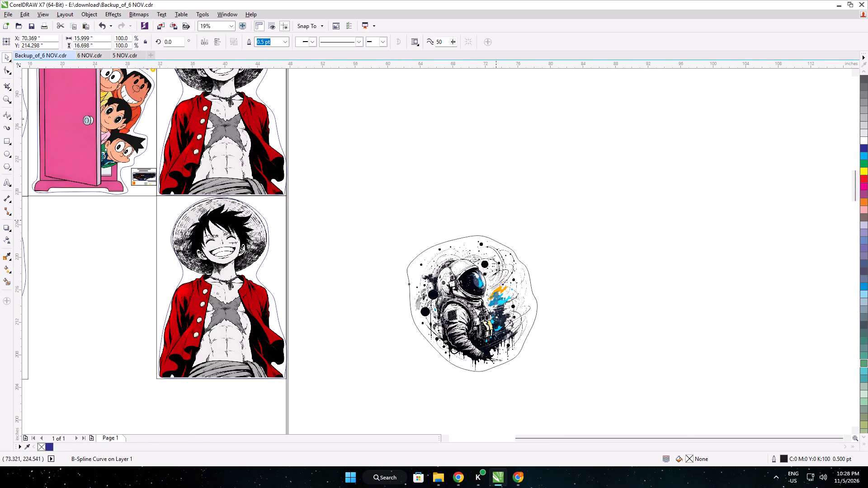
left_click(513, 231, "shift")
left_click(524, 248, "shift")
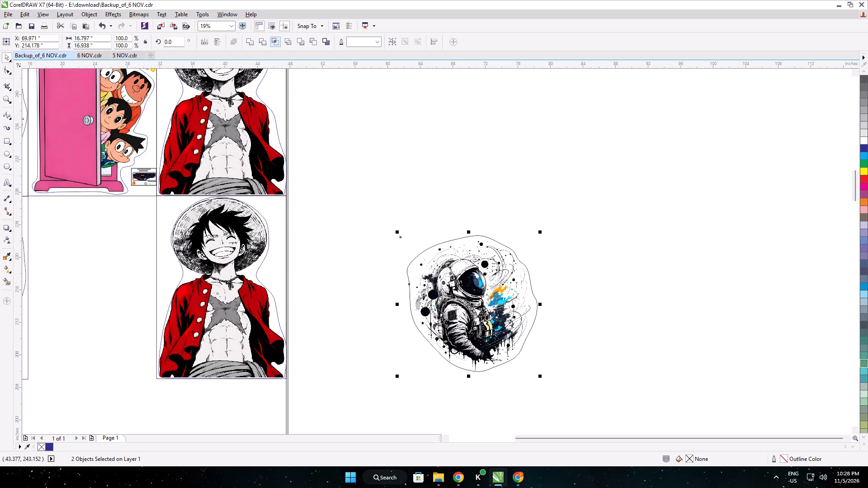
left_click(277, 46)
left_click(368, 184)
left_click(410, 250)
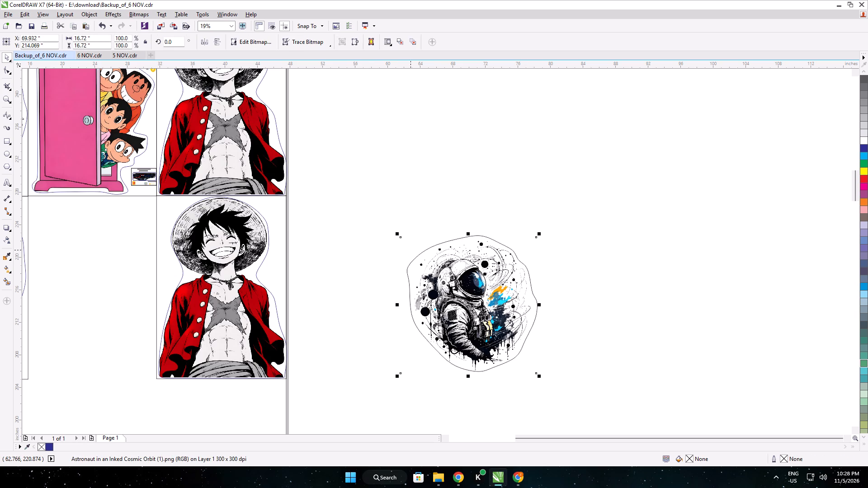
key("Delete")
Draw a rectangular frame about 17.6 inches wide and 20.2 inches high around the outlined astronaut.
scroll(418, 261, "down", 1)
left_click_drag(505, 334, 411, 243)
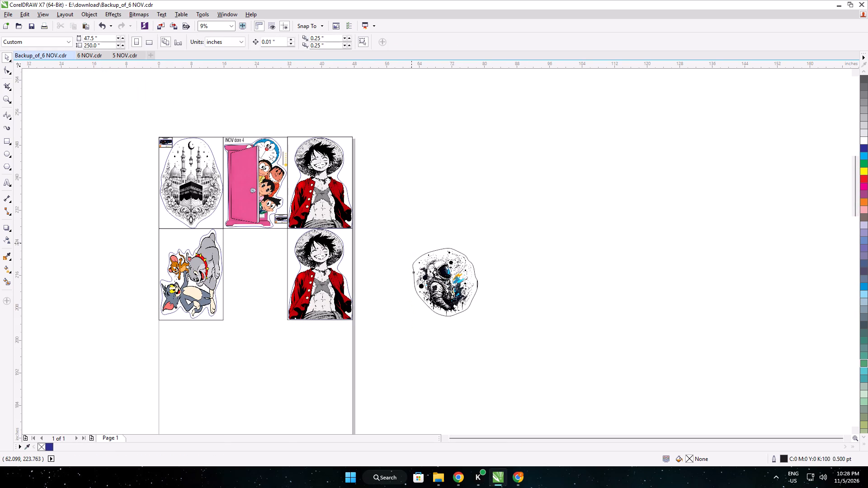
left_click(8, 141)
left_click_drag(404, 237, 424, 267)
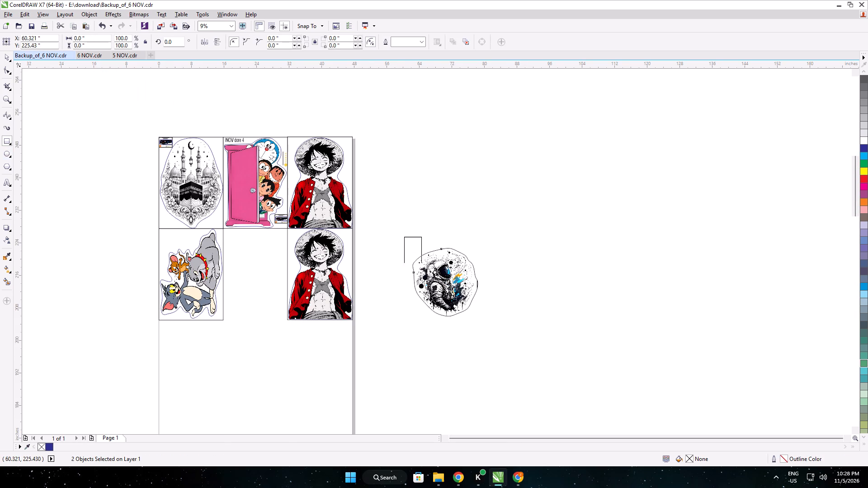
left_click_drag(424, 267, 476, 319)
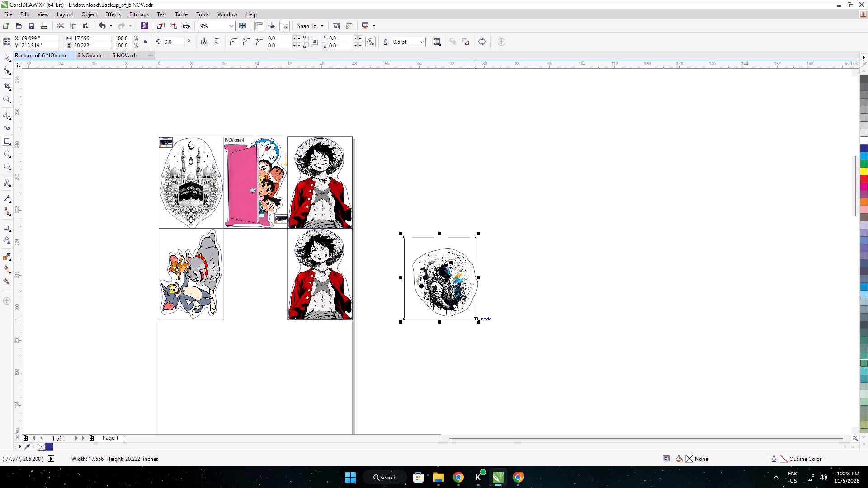
Adjust the frame's sides to fit closely around the astronaut outline, about 16.7 inches wide and 17.3 inches high.
scroll(466, 315, "up", 2)
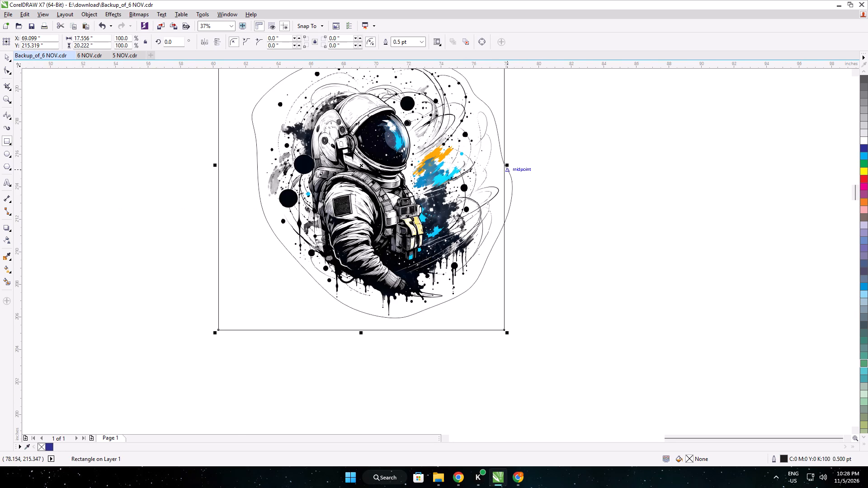
left_click_drag(508, 164, 520, 170)
left_click_drag(368, 333, 369, 325)
middle_click_drag(374, 204, 415, 344)
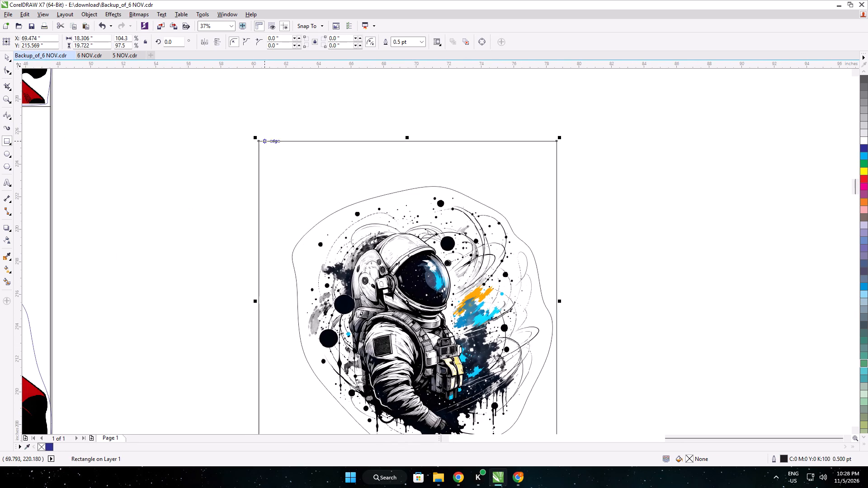
left_click_drag(256, 136, 274, 160)
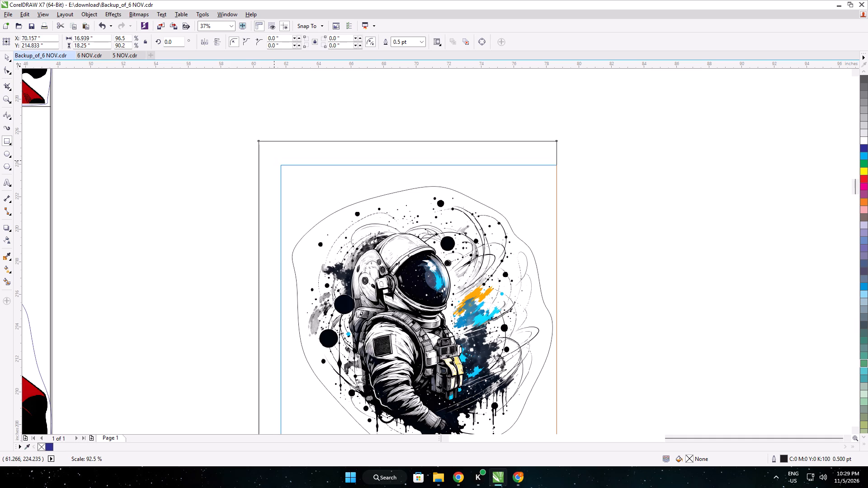
left_click_drag(274, 160, 277, 164)
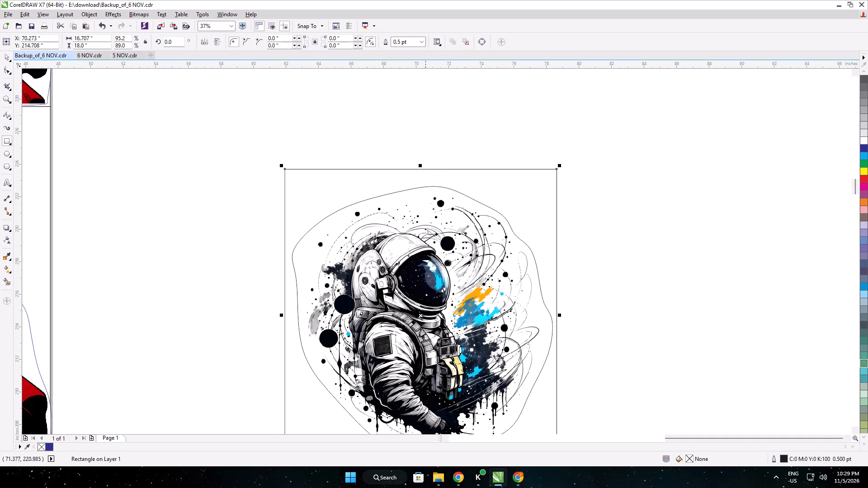
left_click_drag(421, 170, 422, 175)
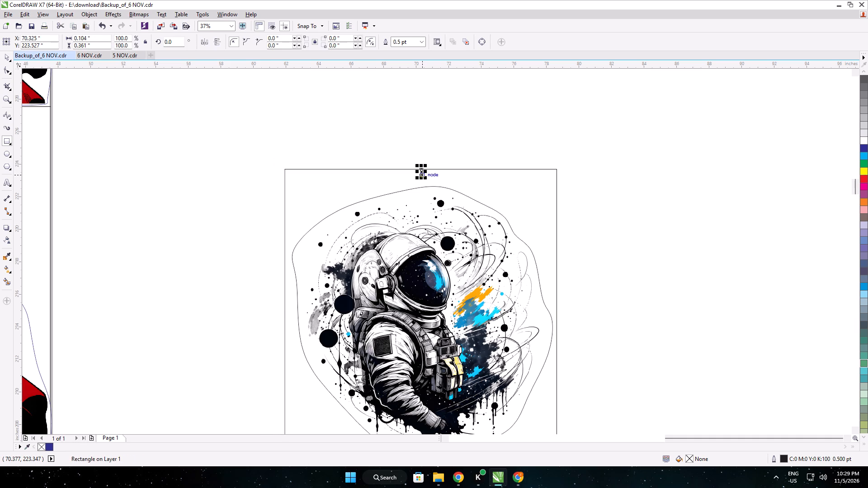
key("Delete")
left_click(416, 175)
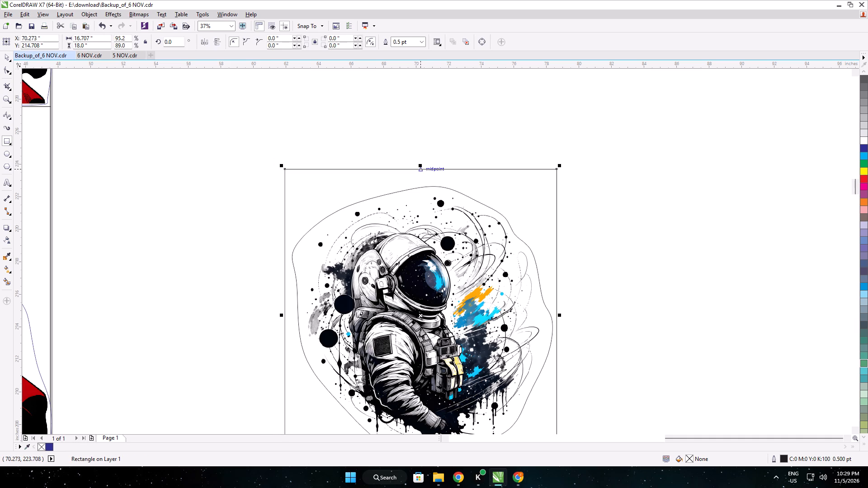
left_click_drag(421, 166, 421, 177)
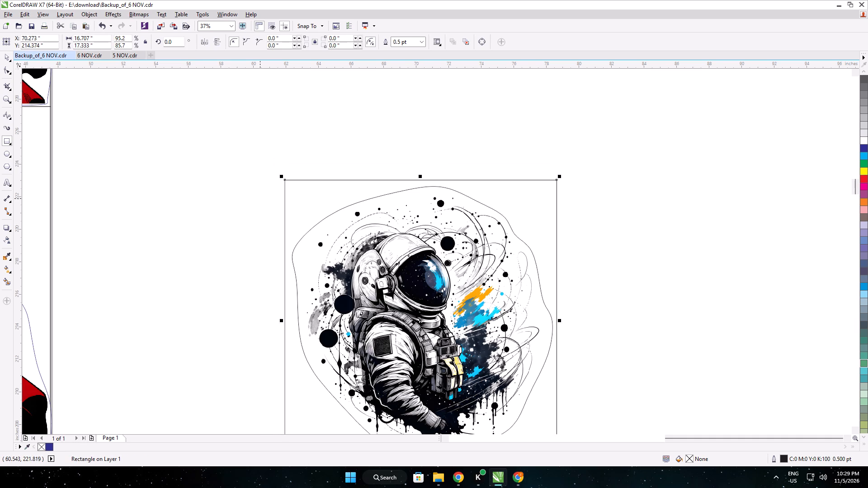
Sample the blue of the lower Luffy sticker's cut line and apply it to the astronaut's outline, undoing any accidental fill.
scroll(263, 196, "down", 1)
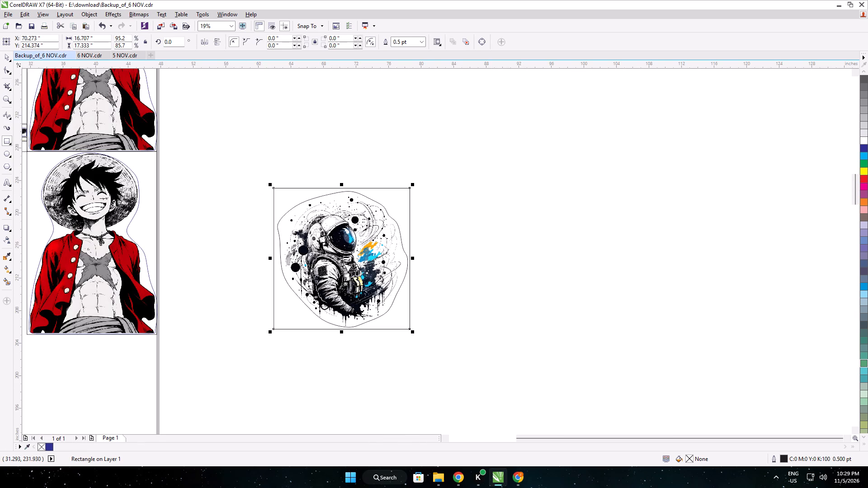
left_click(9, 58)
left_click(8, 254)
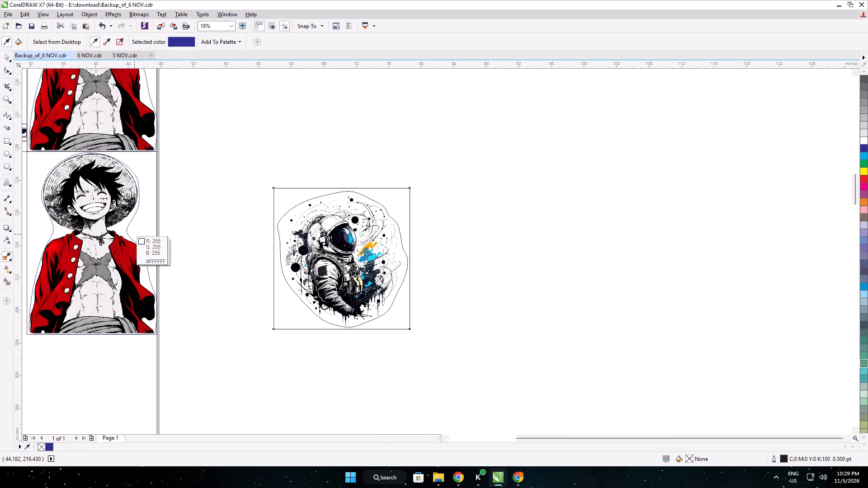
left_click(131, 238)
scroll(278, 252, "up", 2)
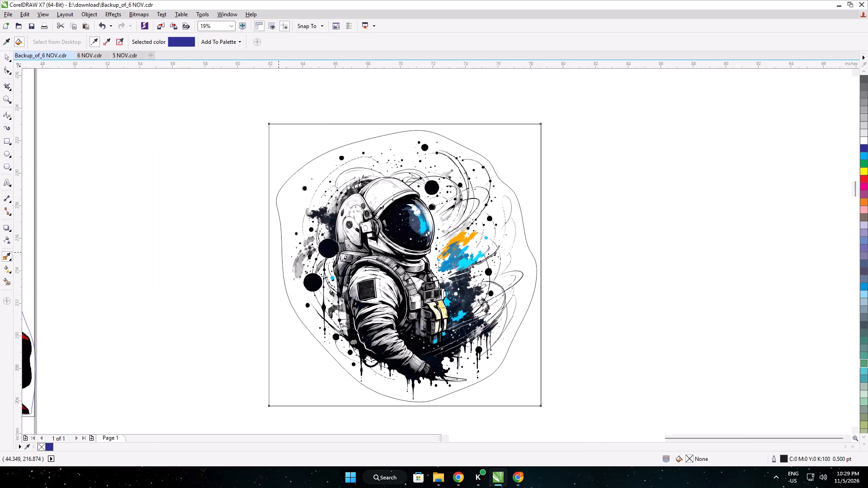
scroll(280, 250, "up", 5)
left_click(298, 237)
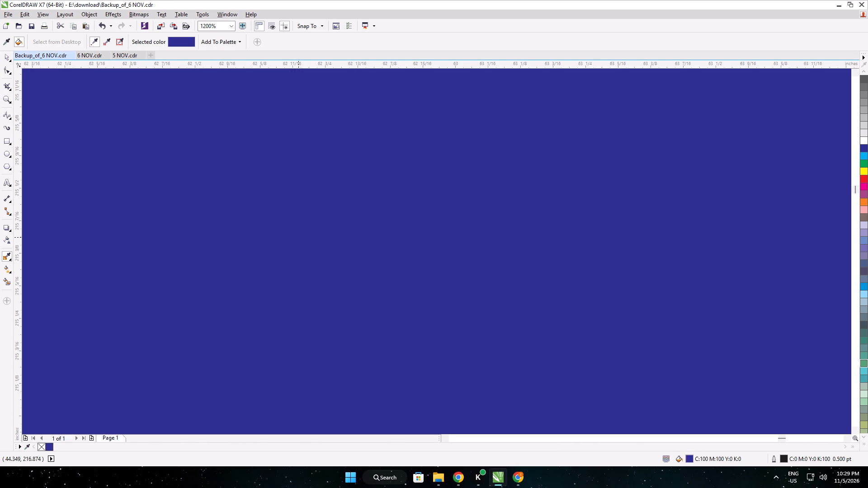
key("ctrl+z")
left_click(302, 250)
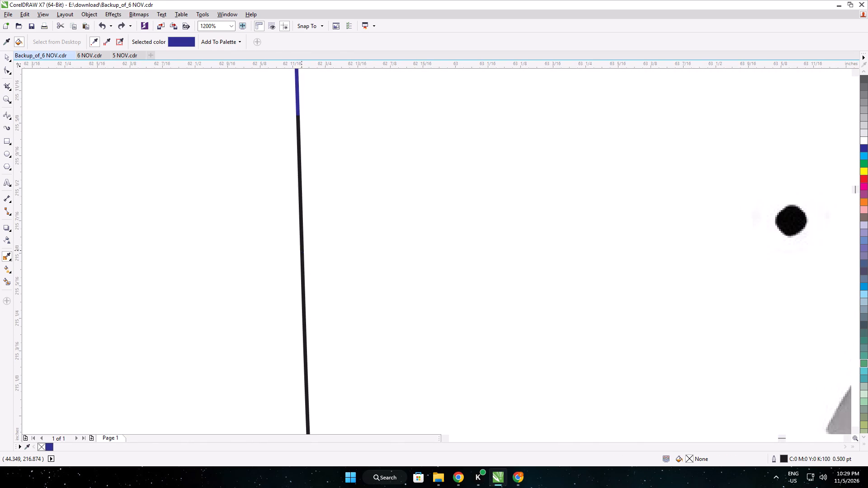
Select the astronaut artwork, outline and frame together and rotate them 90 degrees.
scroll(300, 250, "down", 15)
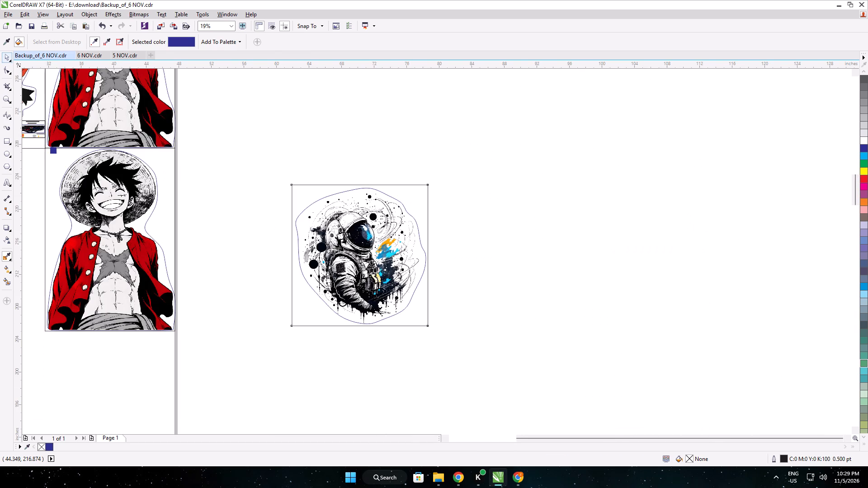
left_click(6, 52)
left_click(191, 175)
left_click_drag(205, 147, 539, 370)
double_click(172, 46)
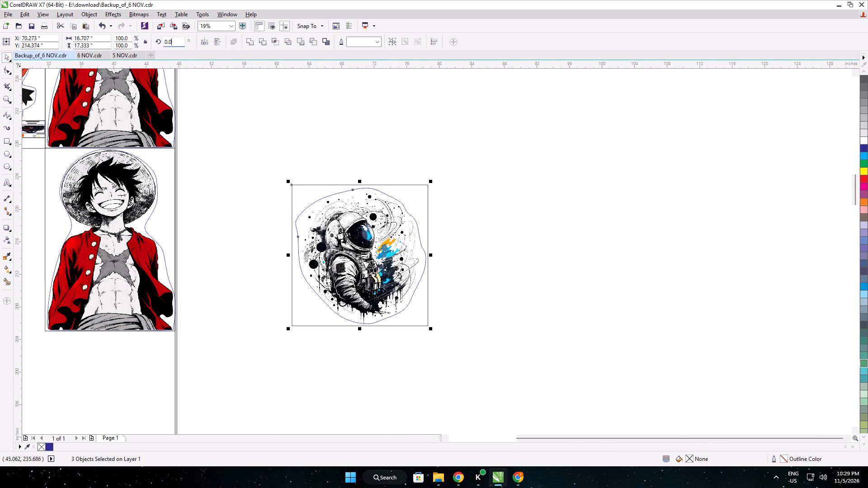
type("90")
key("Return")
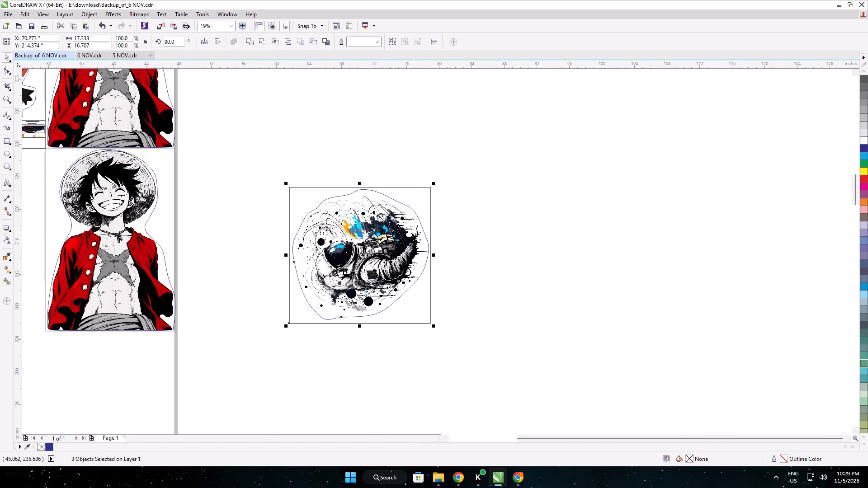
Resize the selected astronaut artwork, outline and frame to 15.8 inches wide and 22.5 inches high.
double_click(86, 42)
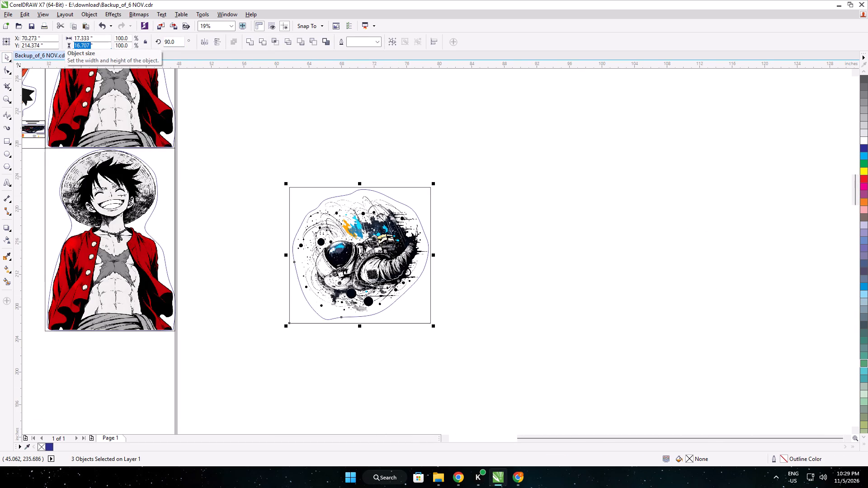
type("22")
key("period")
key("5")
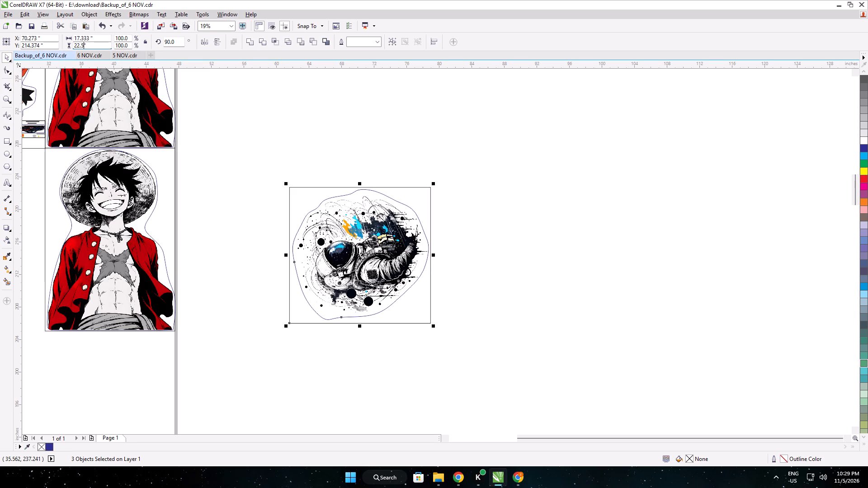
double_click(82, 37)
type("15")
type(".8")
key("Return")
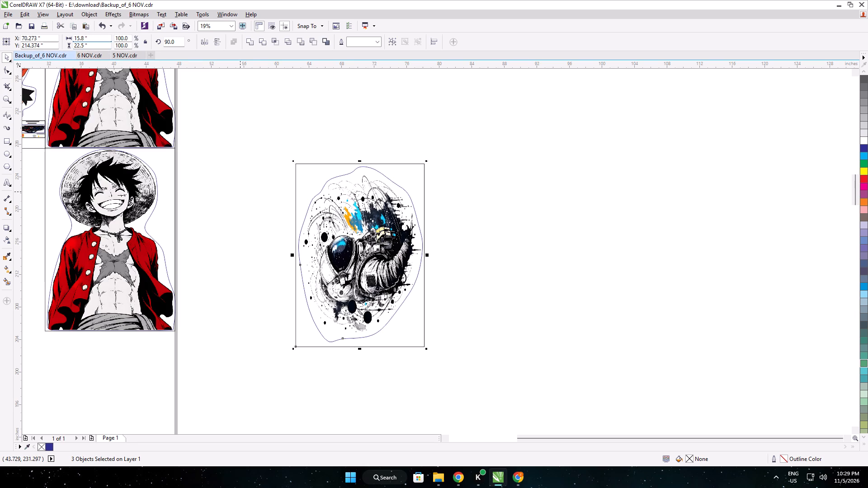
Move the framed astronaut sticker into the empty slot between the Tom and Jerry sticker and the lower Luffy sticker.
scroll(343, 239, "up", 1)
scroll(343, 239, "down", 1)
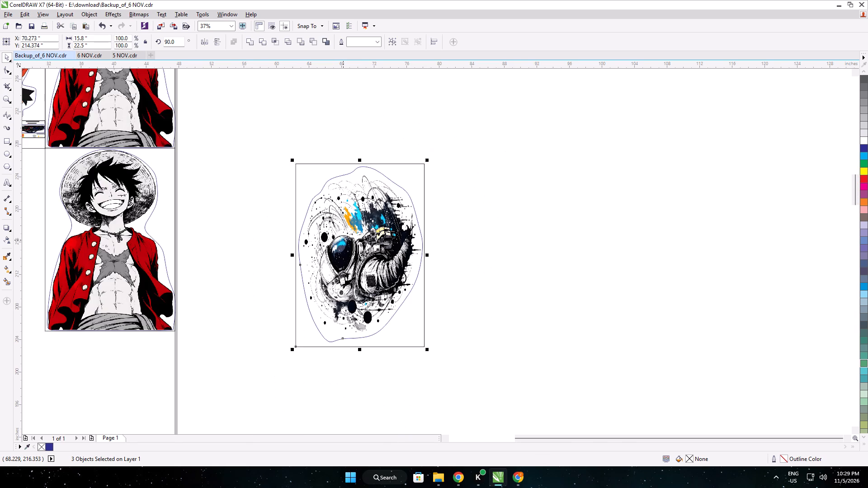
left_click_drag(374, 205, 284, 198)
middle_click_drag(284, 197, 624, 176)
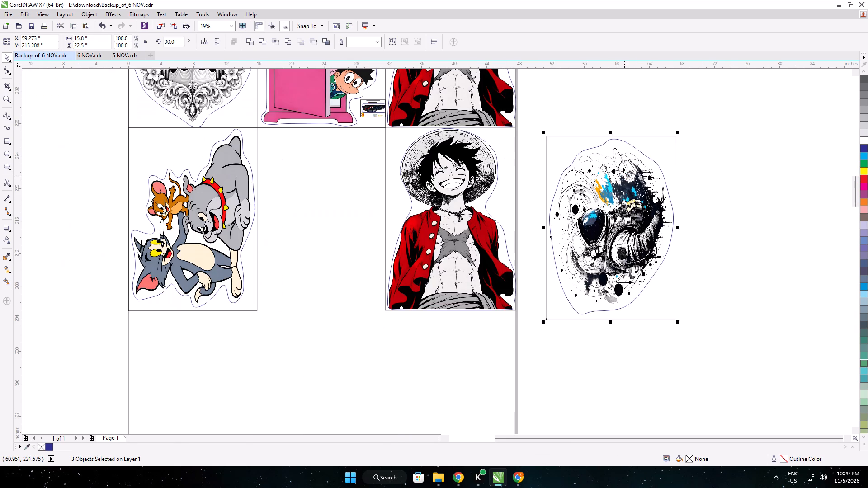
left_click_drag(626, 174, 338, 166)
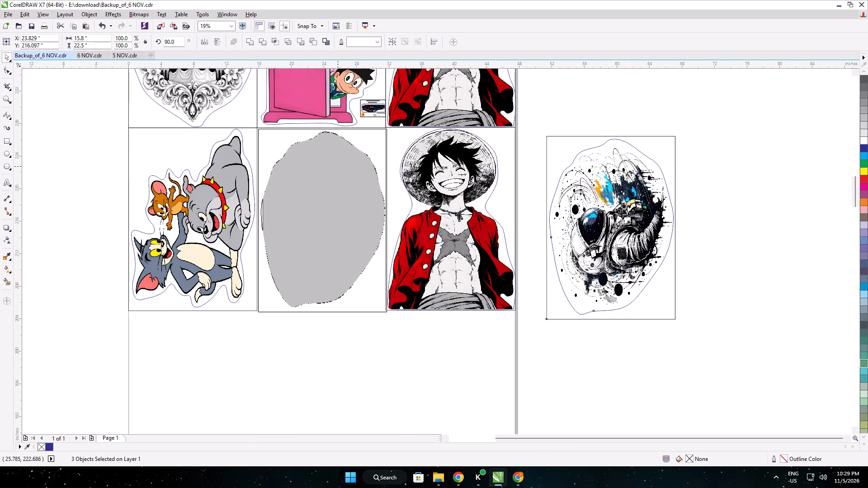
left_click_drag(338, 166, 337, 166)
Nudge the astronaut sticker up 0.13 inch and left 0.01 inch to line its frame up with the neighbouring frames, and deselect it.
scroll(275, 132, "up", 2)
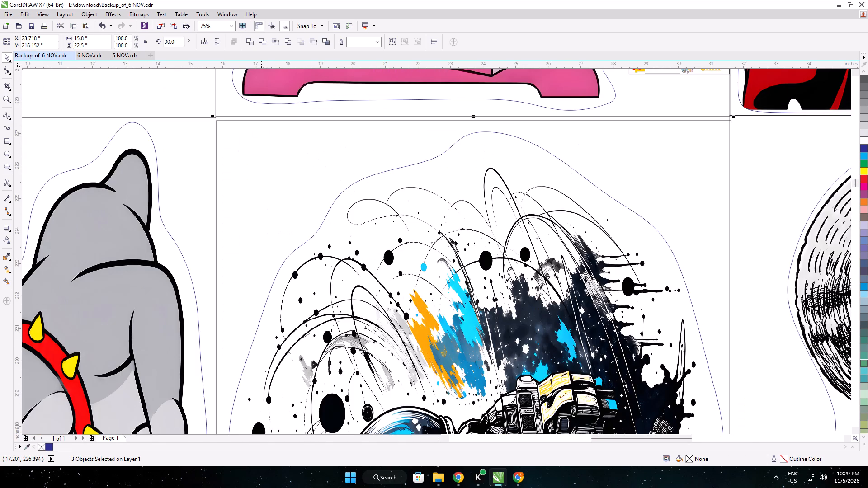
key("Up")
key("Up")
key("Up")
key("Up")
key("Up")
key("Up")
key("Up")
key("Up")
key("Up")
key("Up")
key("Up")
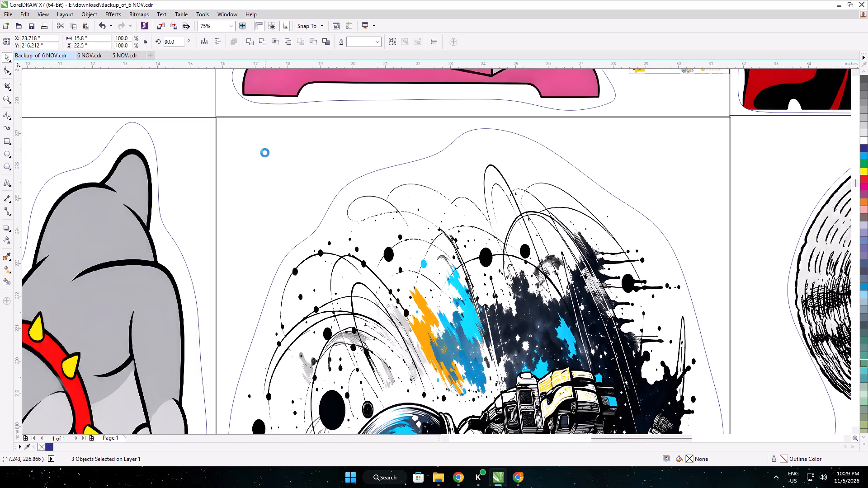
key("Up")
key("Up")
key("Left")
scroll(266, 155, "down", 1)
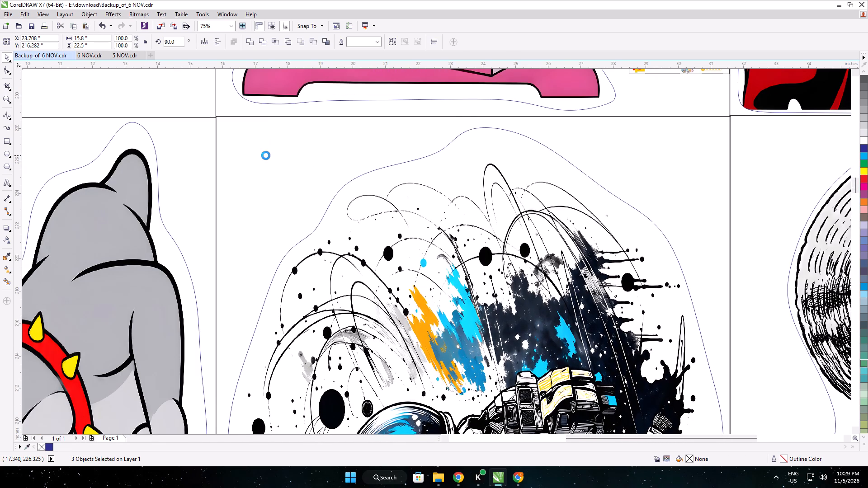
scroll(503, 296, "down", 1)
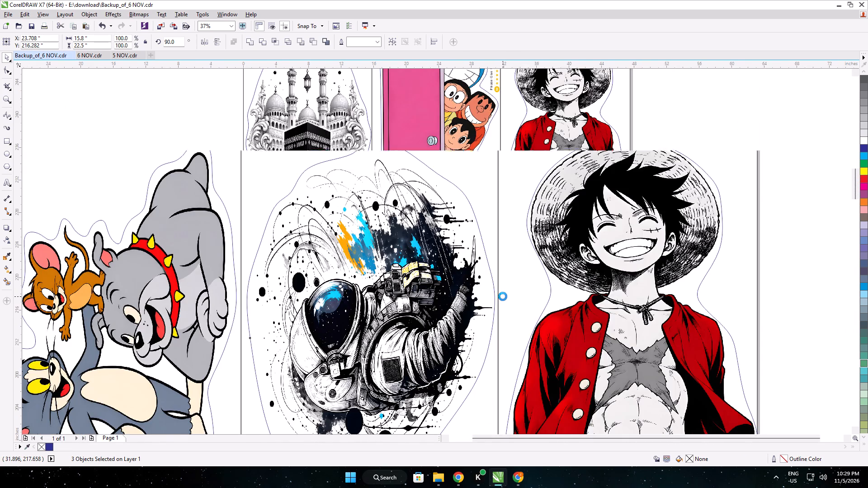
left_click(215, 339)
scroll(306, 298, "down", 1)
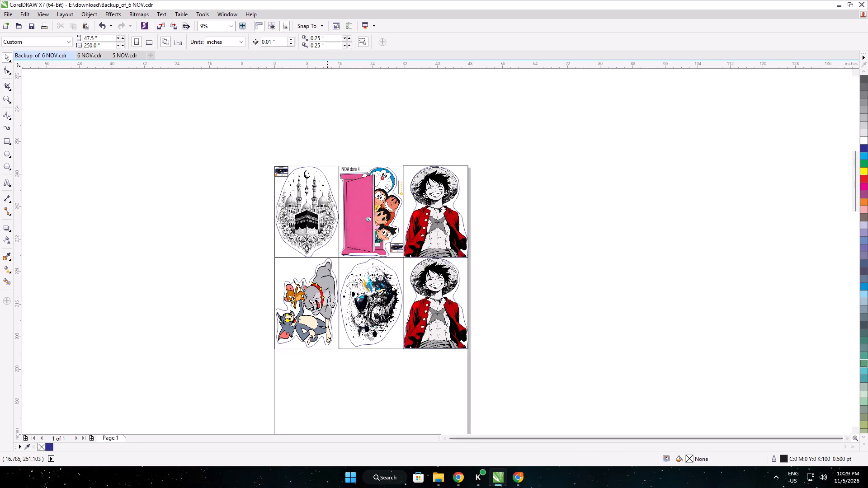
Switch to the image upscaler in Chrome and download the 400% upscaled cartoon astronaut image.
scroll(319, 216, "up", 1)
scroll(346, 223, "down", 1)
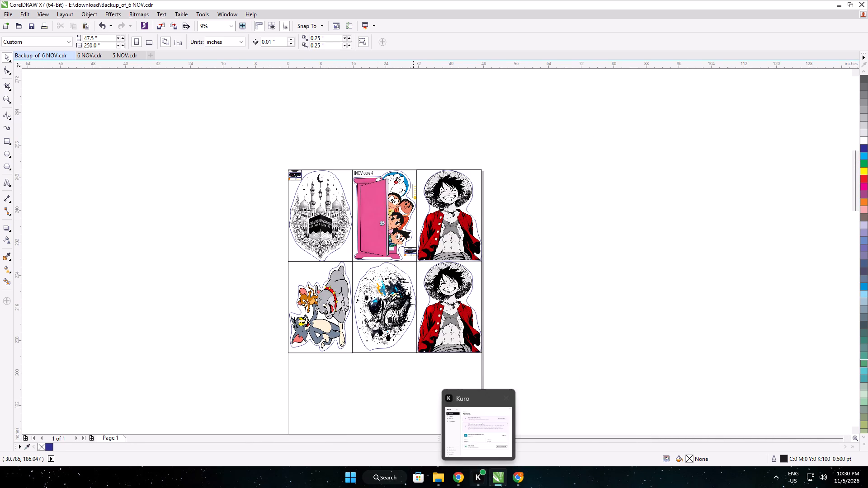
left_click(438, 473)
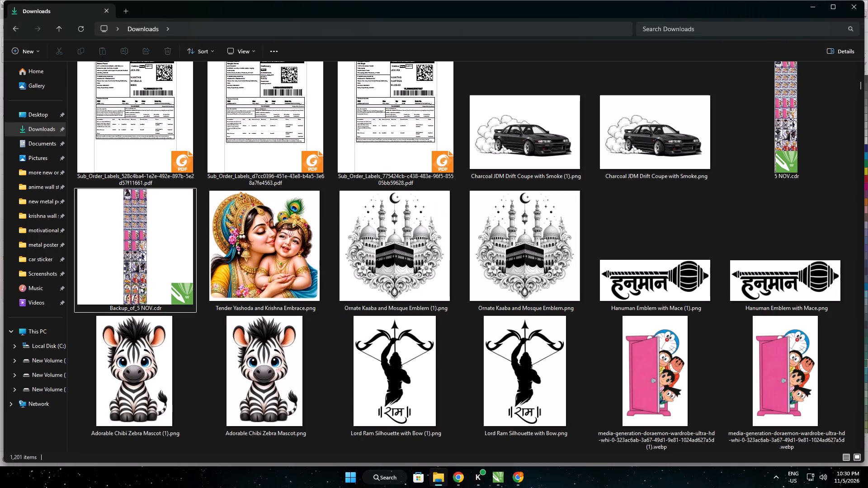
left_click(495, 481)
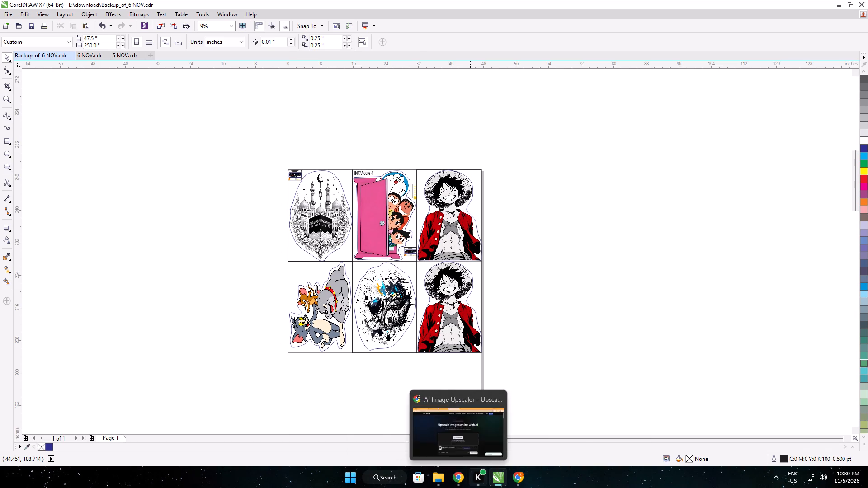
left_click(463, 477)
left_click(527, 380)
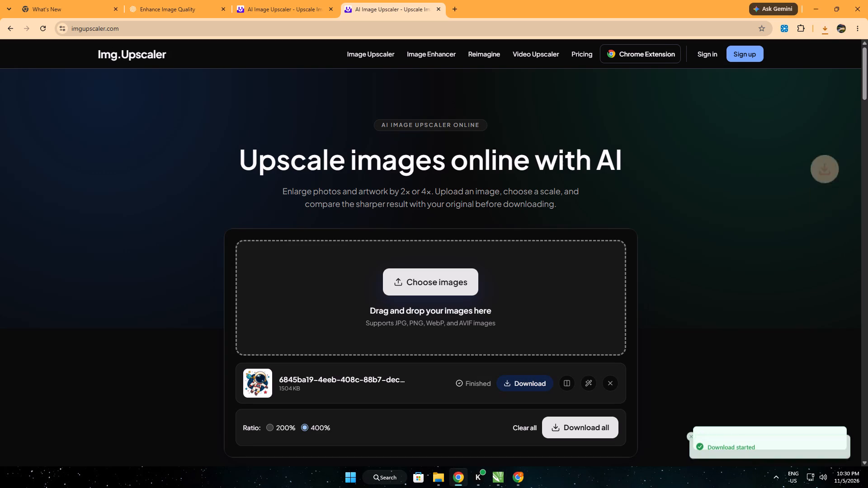
Back in CorelDRAW, open the Import dialog and delete the two older copies of the cartoon astronaut image from Downloads.
left_click(498, 468)
key("ctrl+i")
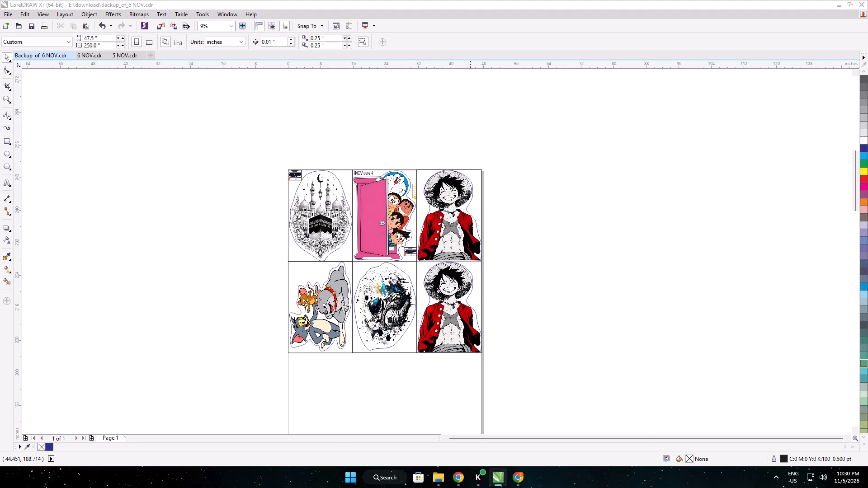
left_click(470, 216)
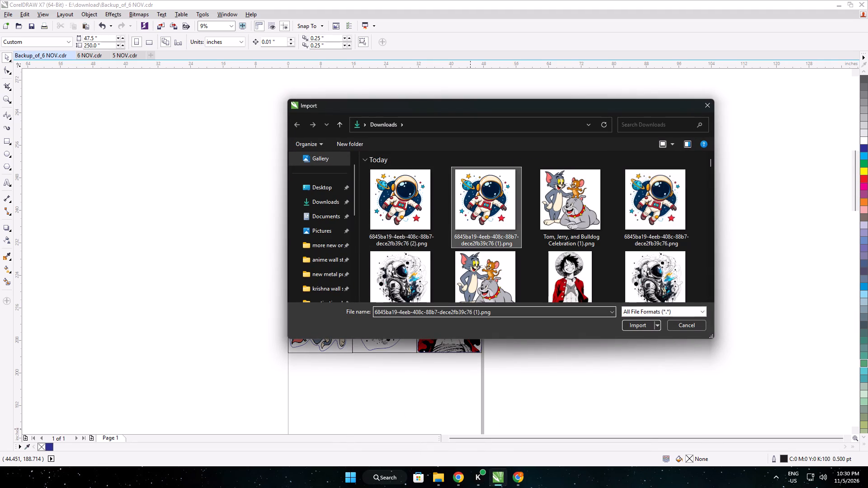
key("Delete")
left_click(569, 216)
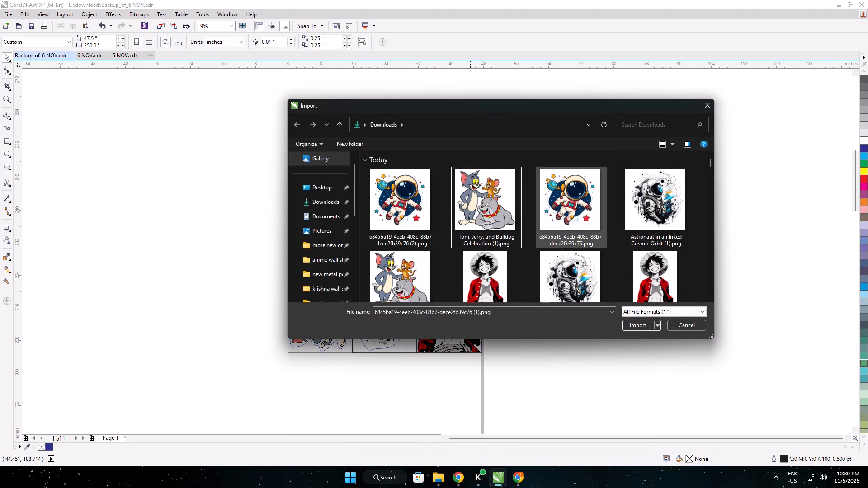
key("Delete")
Import the newest cartoon astronaut image, 6845ba19-4eeb-408c-88b7-dece2fb39c76 (2).png, and place it beside the page near the upper Luffy sticker.
left_click(402, 224)
left_click(642, 319)
left_click(638, 325)
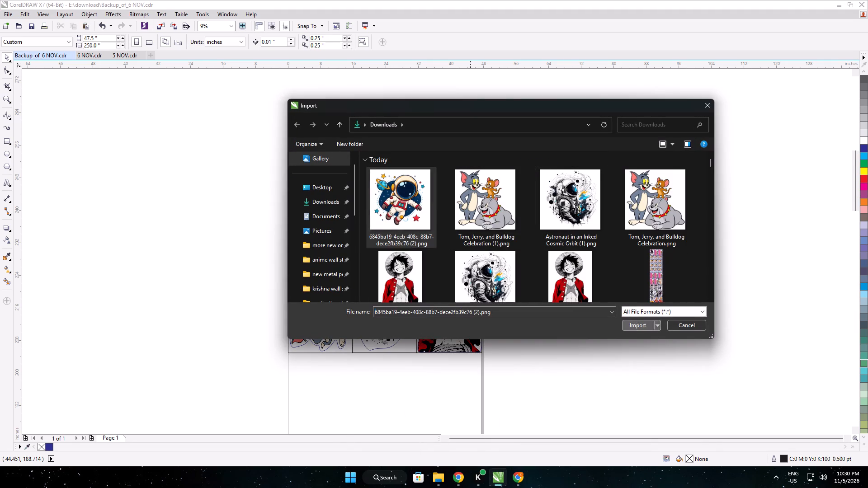
left_click(531, 164)
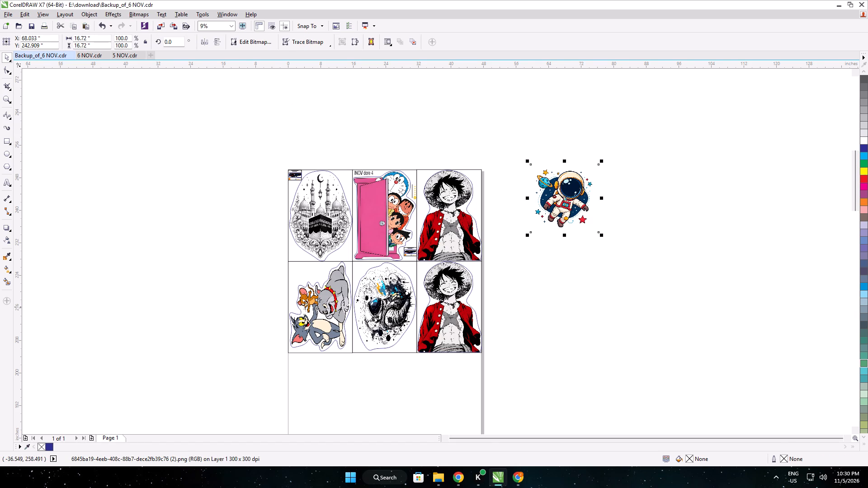
Draw a closed B-spline cut outline around the cartoon astronaut, planet and stars, about 14.9 inches wide and 15 inches high.
scroll(274, 300, "up", 2)
scroll(394, 256, "up", 1)
scroll(395, 255, "down", 5)
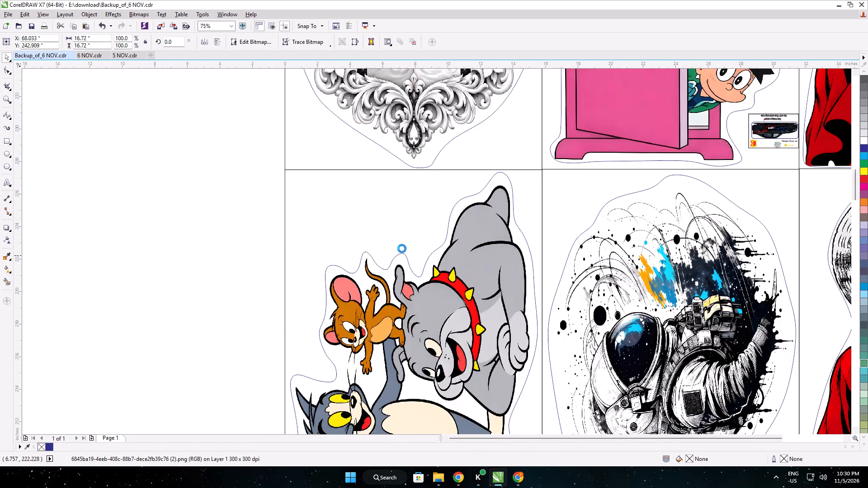
scroll(402, 249, "down", 1)
middle_click_drag(535, 198, 392, 234)
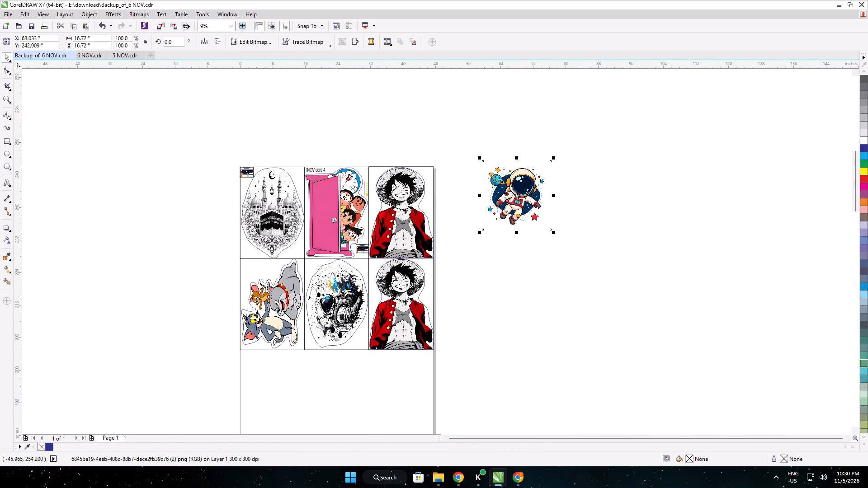
left_click(11, 114)
scroll(569, 186, "up", 1)
scroll(396, 214, "up", 1)
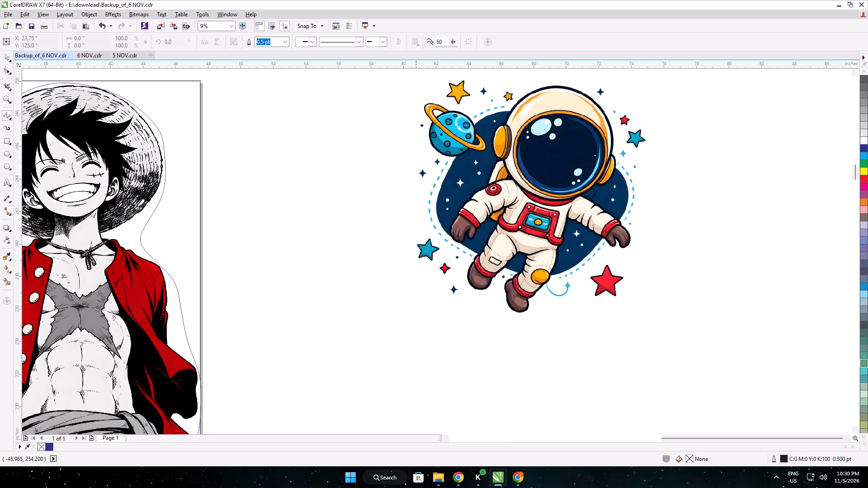
left_click(418, 144)
left_click(406, 178)
left_click(425, 194)
left_click(425, 230)
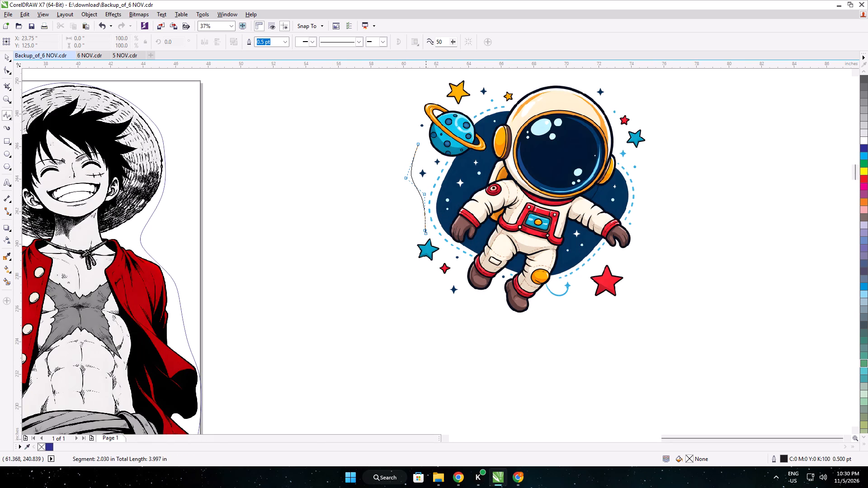
left_click(405, 252)
left_click(420, 271)
left_click(436, 285)
left_click(450, 306)
left_click(472, 296)
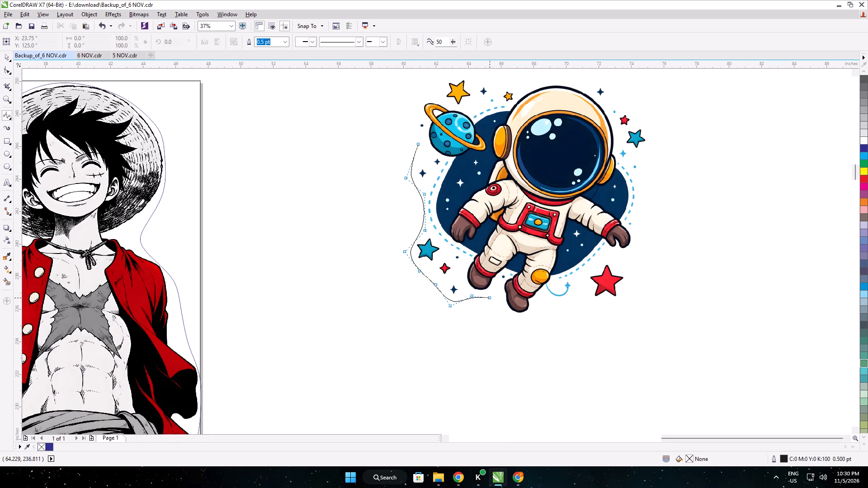
left_click(492, 297)
left_click(501, 315)
left_click(519, 323)
left_click(547, 298)
left_click(565, 308)
left_click(585, 297)
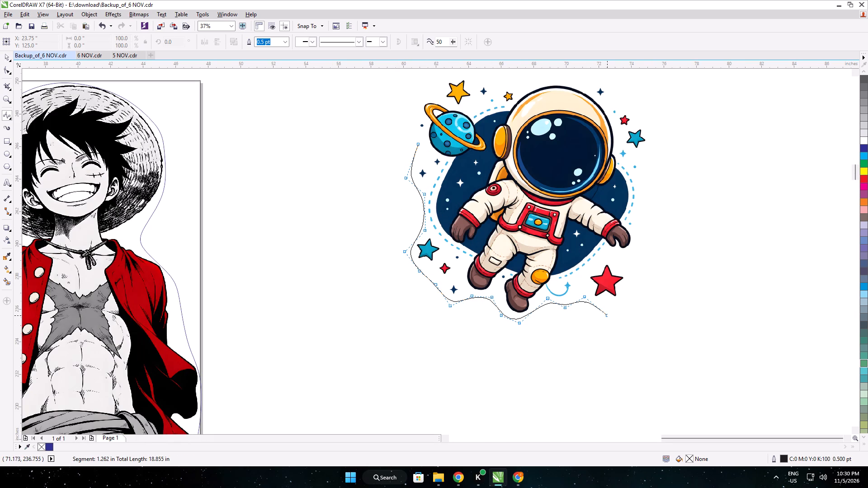
left_click(608, 316)
left_click(636, 300)
left_click(623, 263)
left_click(637, 248)
left_click(646, 224)
left_click(640, 208)
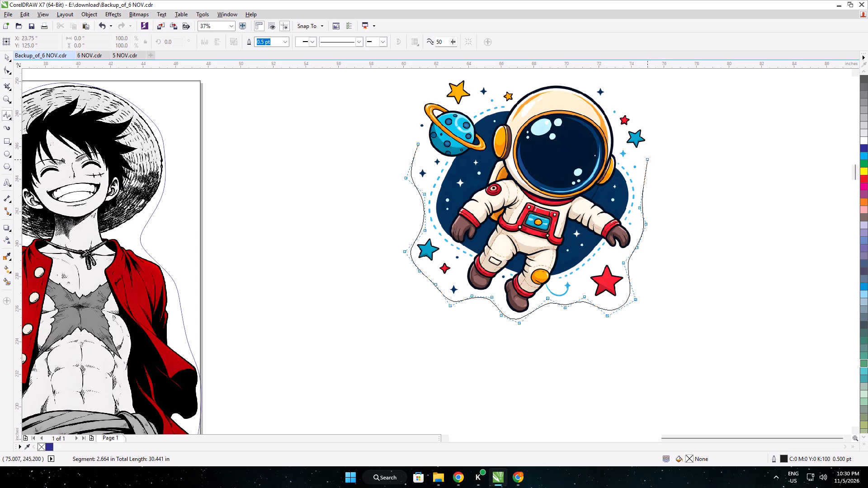
left_click(643, 157)
left_click(650, 140)
left_click(652, 129)
left_click(642, 116)
left_click(622, 101)
left_click(613, 95)
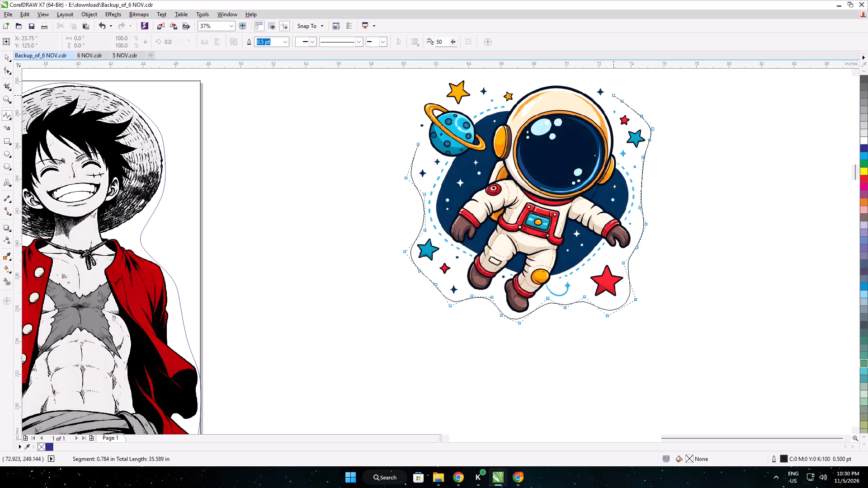
left_click(609, 85)
left_click(589, 81)
left_click(585, 88)
left_click(556, 82)
left_click(533, 82)
left_click(521, 93)
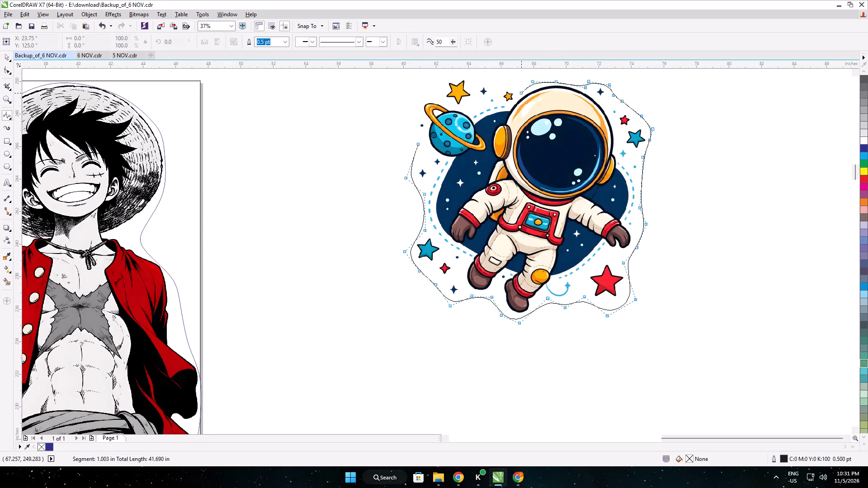
left_click(509, 85)
left_click(486, 81)
left_click(464, 74)
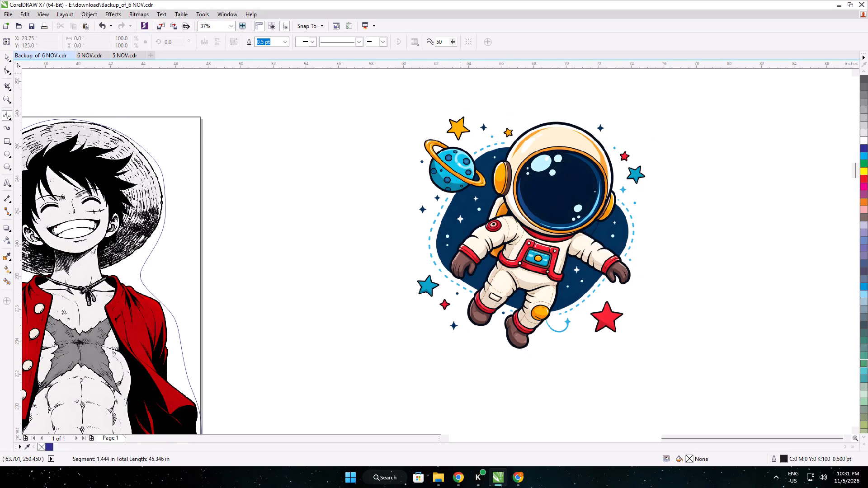
left_click(448, 125)
left_click(438, 147)
left_click(416, 151)
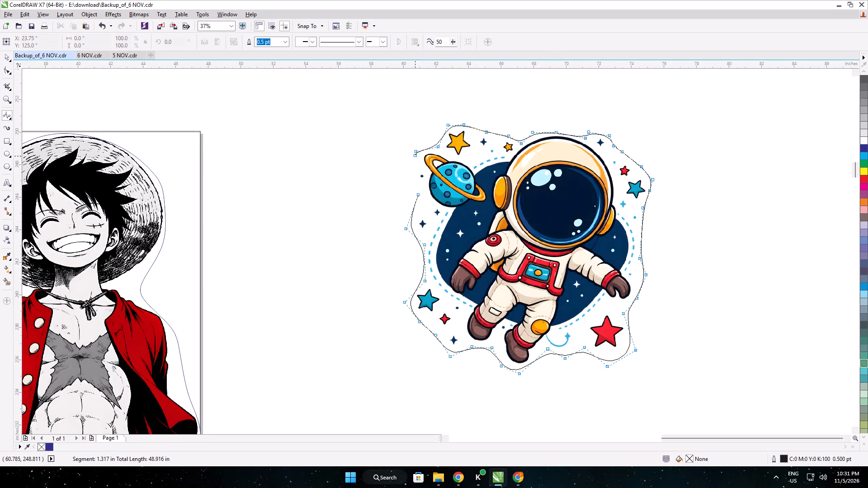
left_click(424, 170)
left_click(402, 188)
left_click(417, 192)
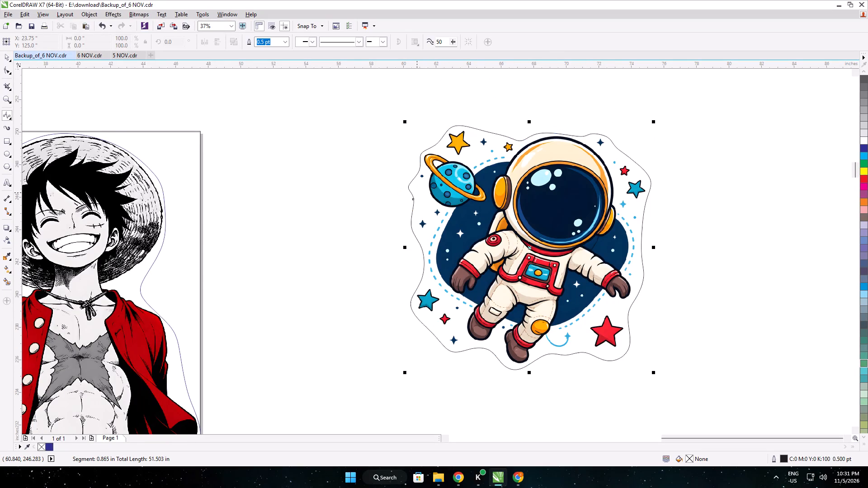
left_click(8, 59)
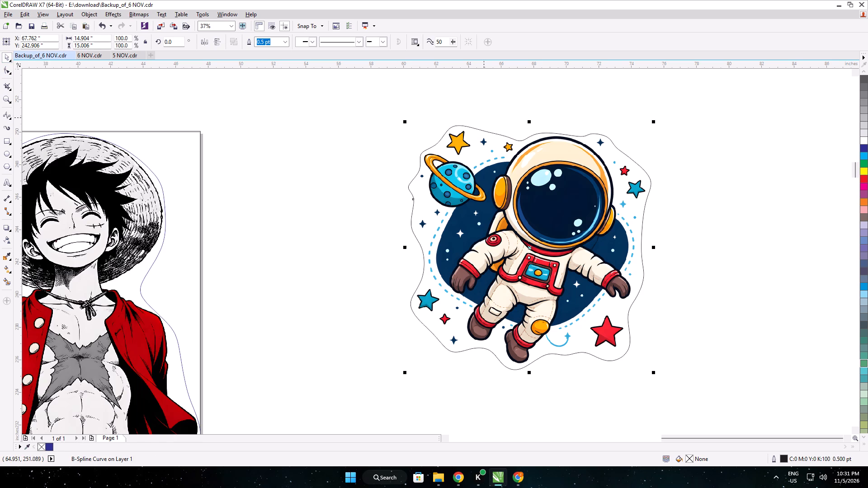
Intersect the cartoon astronaut image with its cut outline and delete the original uncropped image.
left_click(484, 121, "shift")
left_click(274, 44)
left_click(311, 110)
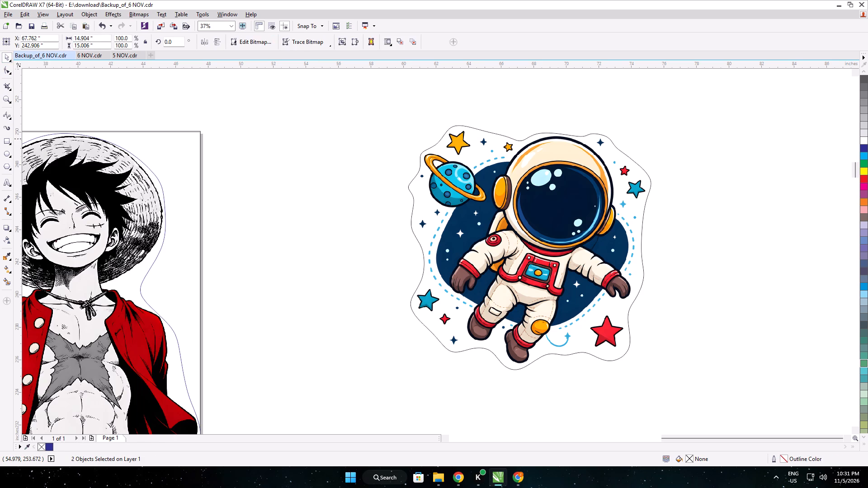
left_click(502, 131)
key("Delete")
Sample the blue of the Luffy sticker's cut outline and apply it to the cartoon astronaut's cut outline.
scroll(505, 124, "down", 1)
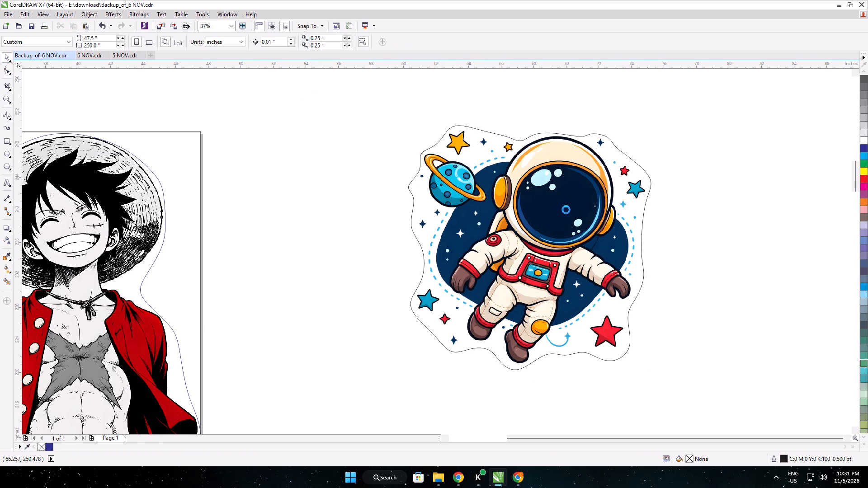
left_click_drag(612, 277, 389, 99)
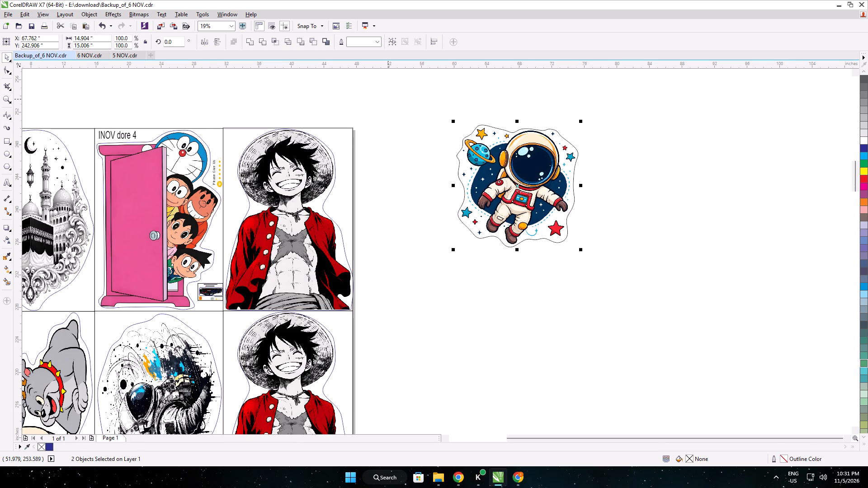
left_click(5, 257)
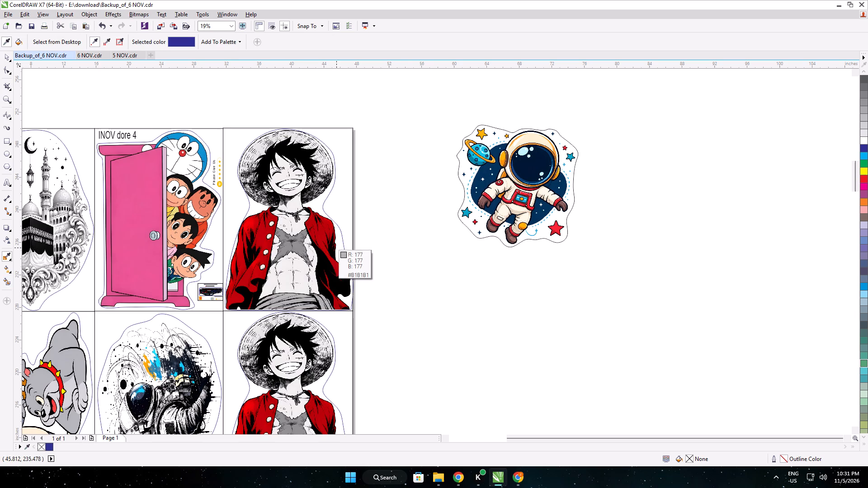
left_click(343, 242)
scroll(467, 183, "up", 3)
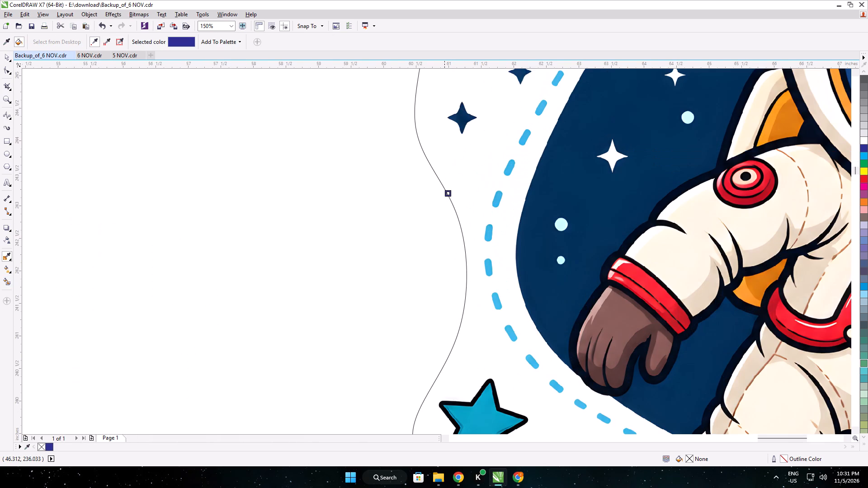
left_click(444, 189)
Draw a rectangular frame around the cartoon astronaut and its cut outline, about 15.7 inches wide and 15.9 inches high.
left_click(11, 135)
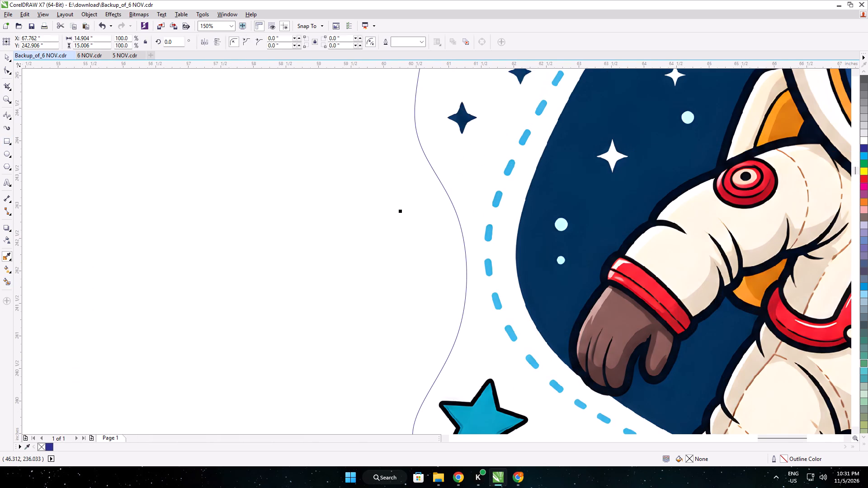
scroll(365, 160, "down", 5)
left_click_drag(531, 265, 353, 95)
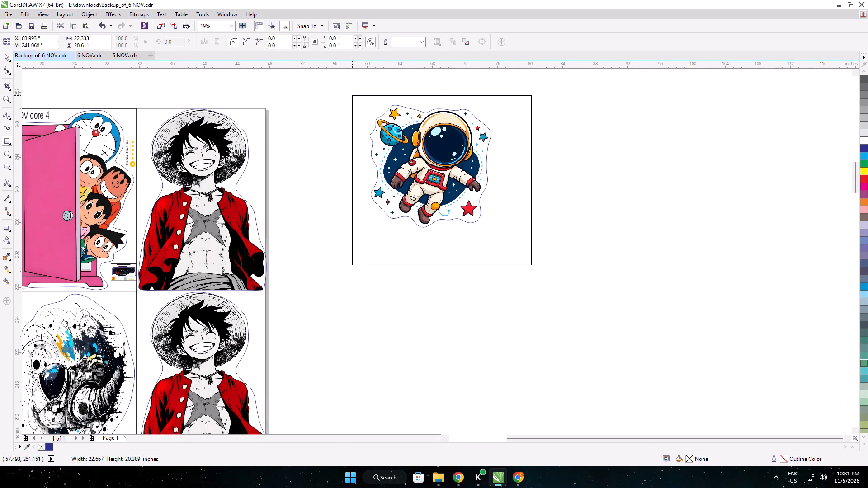
left_click_drag(353, 95, 368, 99)
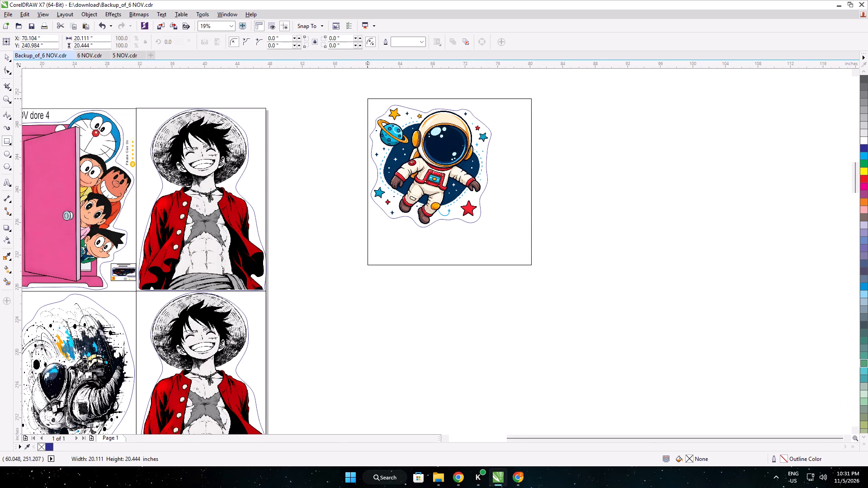
left_click_drag(368, 99, 368, 100)
left_click_drag(534, 267, 504, 244)
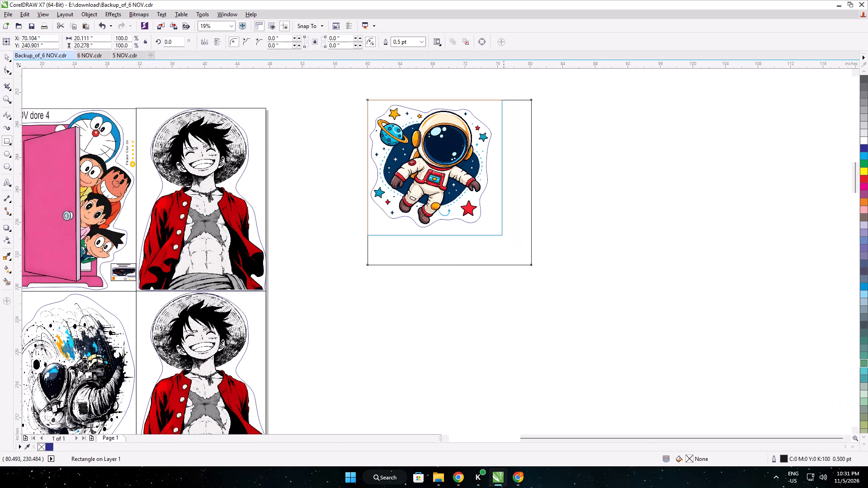
left_click_drag(504, 244, 498, 238)
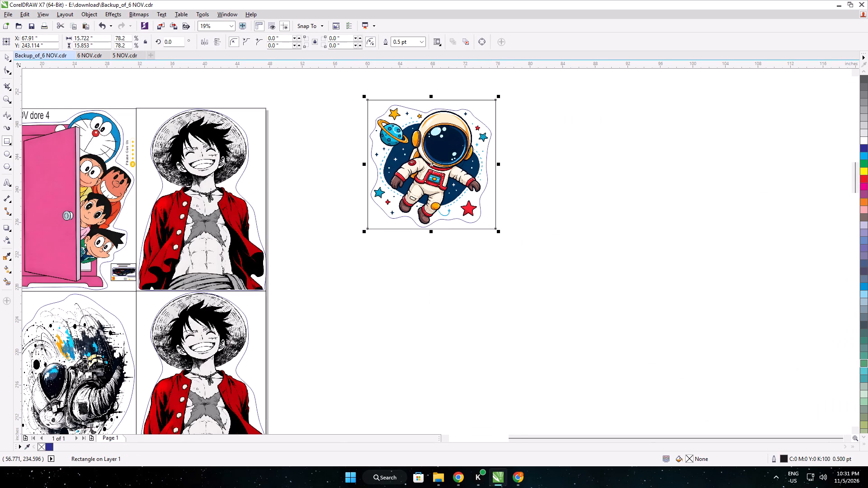
Select the cartoon astronaut artwork with its cut outline and frame, and rotate them together by 90 degrees.
left_click(9, 54)
left_click(330, 103)
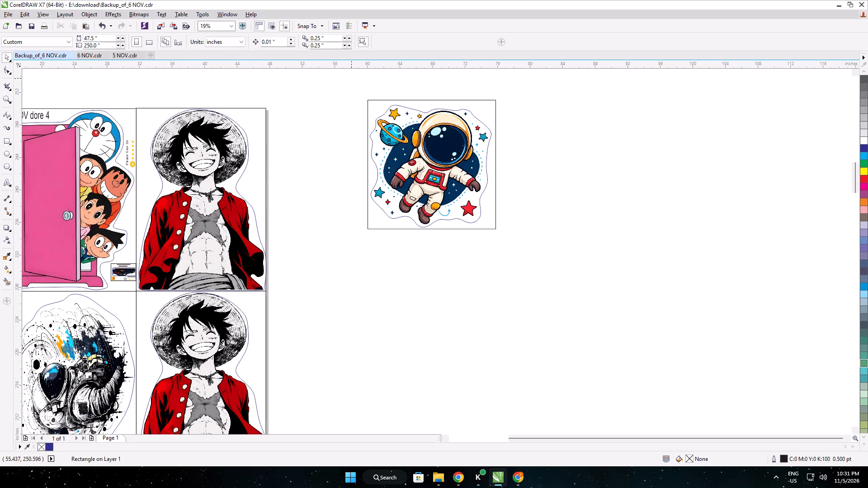
left_click_drag(354, 77, 532, 246)
double_click(169, 46)
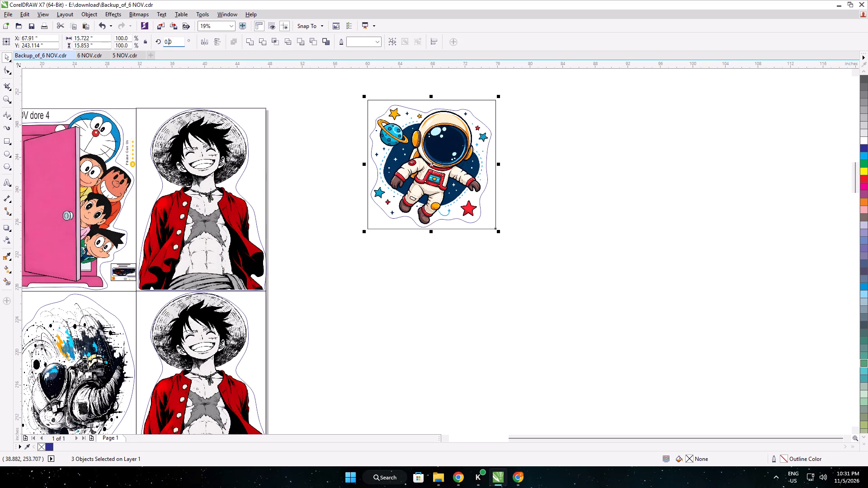
type("90")
key("Return")
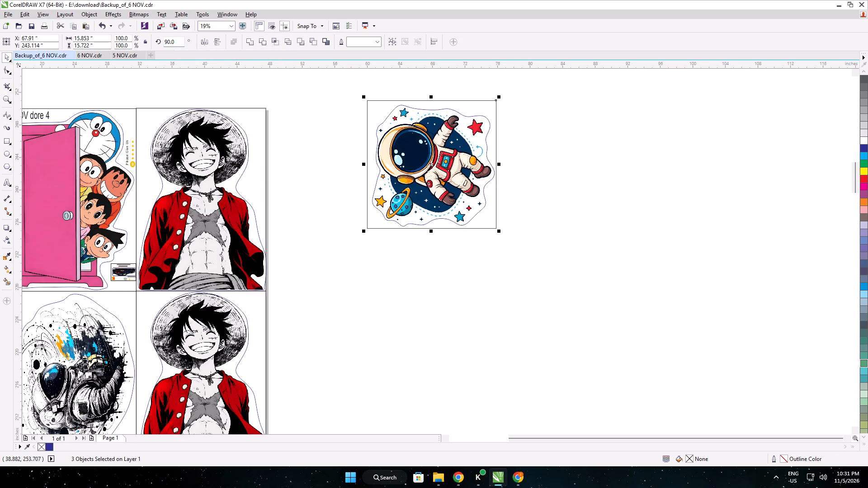
Resize the selected astronaut sticker to 15.8 inches wide and 22.5 inches high.
double_click(80, 40)
type("15.8")
double_click(80, 45)
type("22.5")
key("Return")
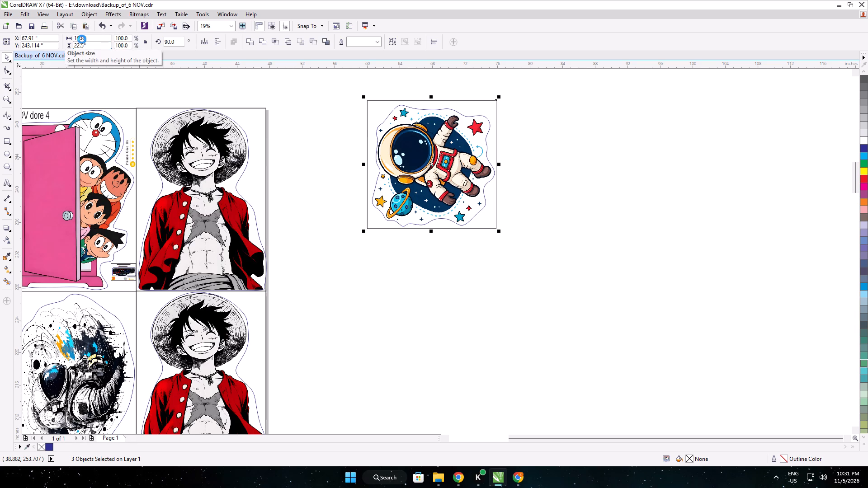
Move the framed astronaut sticker onto the page directly below the Tom and Jerry sticker, nudging it until their frame edges meet.
scroll(370, 258, "down", 2)
left_click_drag(392, 238, 271, 339)
scroll(264, 333, "up", 2)
scroll(229, 290, "up", 1)
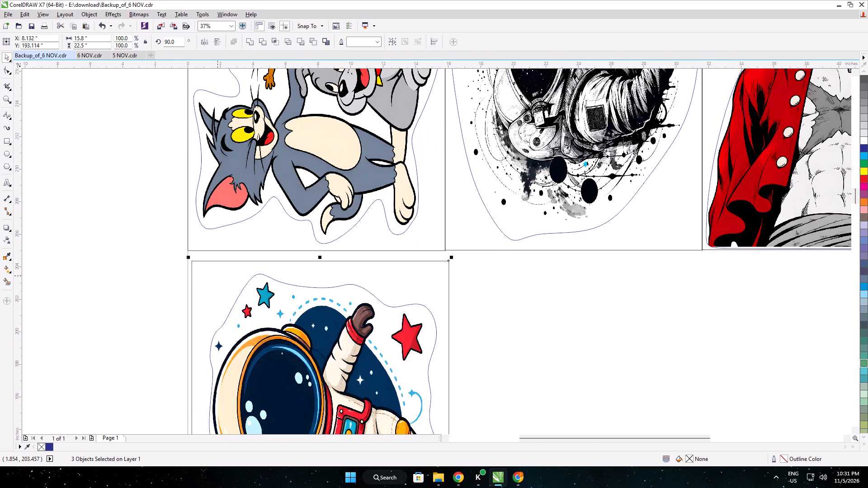
scroll(217, 277, "up", 1)
left_click_drag(217, 279, 208, 258)
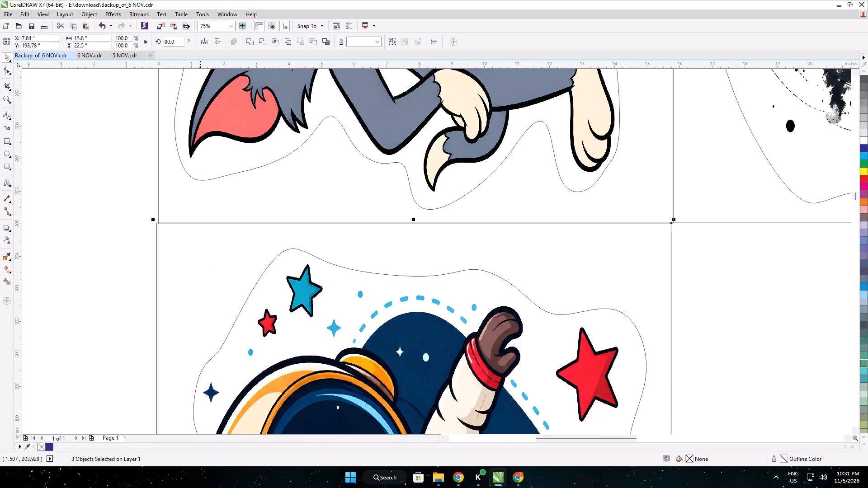
key("Down")
key("Right")
key("Down")
key("Right")
key("Down")
key("Right")
key("Right")
key("Right")
key("Right")
key("Right")
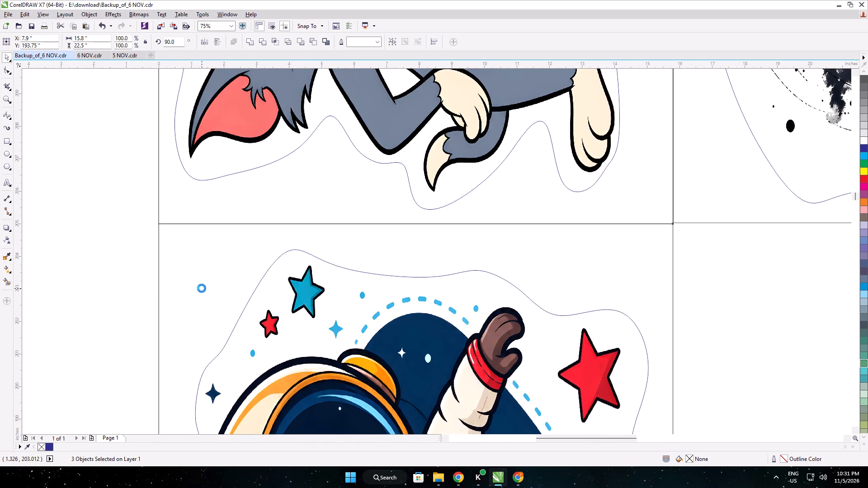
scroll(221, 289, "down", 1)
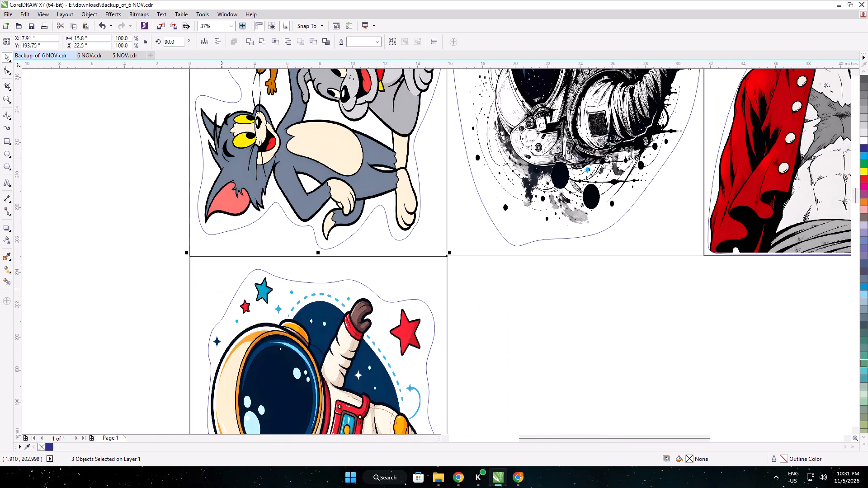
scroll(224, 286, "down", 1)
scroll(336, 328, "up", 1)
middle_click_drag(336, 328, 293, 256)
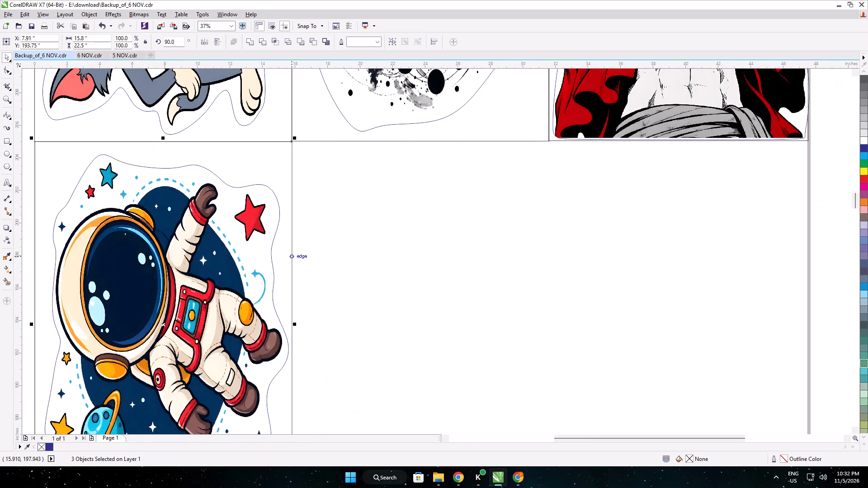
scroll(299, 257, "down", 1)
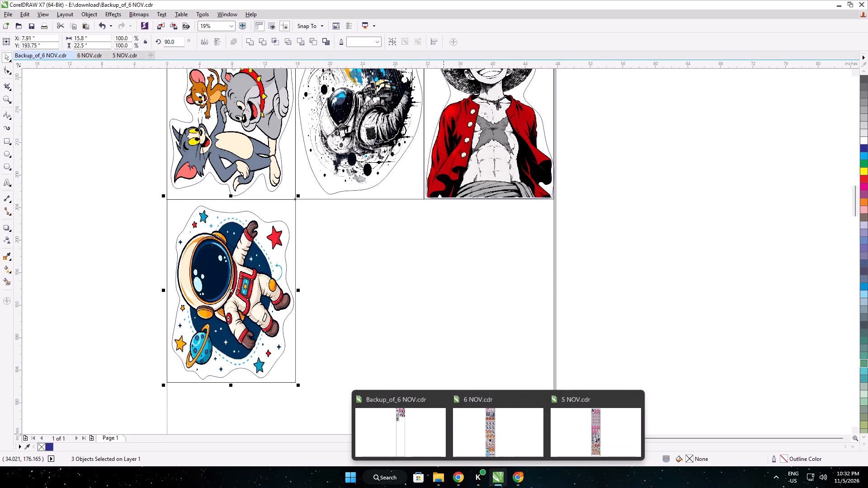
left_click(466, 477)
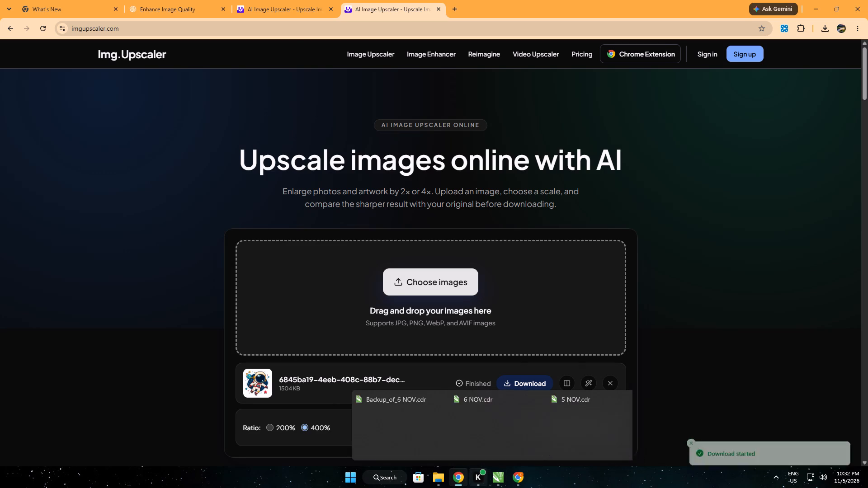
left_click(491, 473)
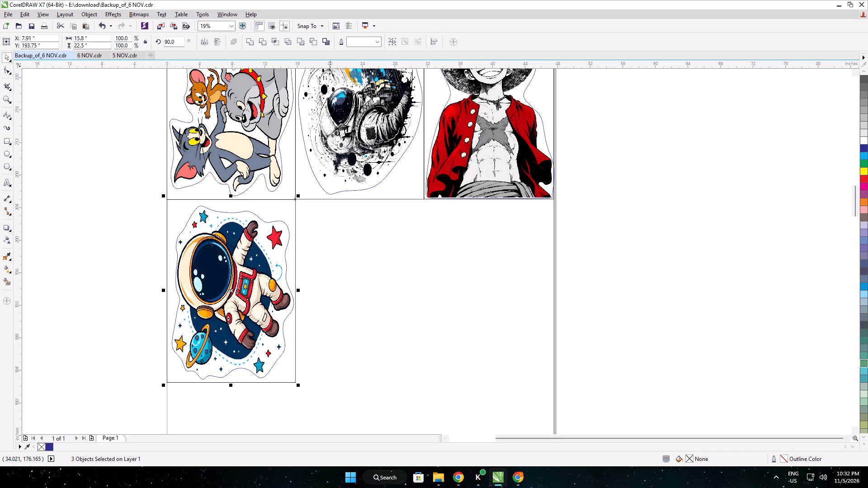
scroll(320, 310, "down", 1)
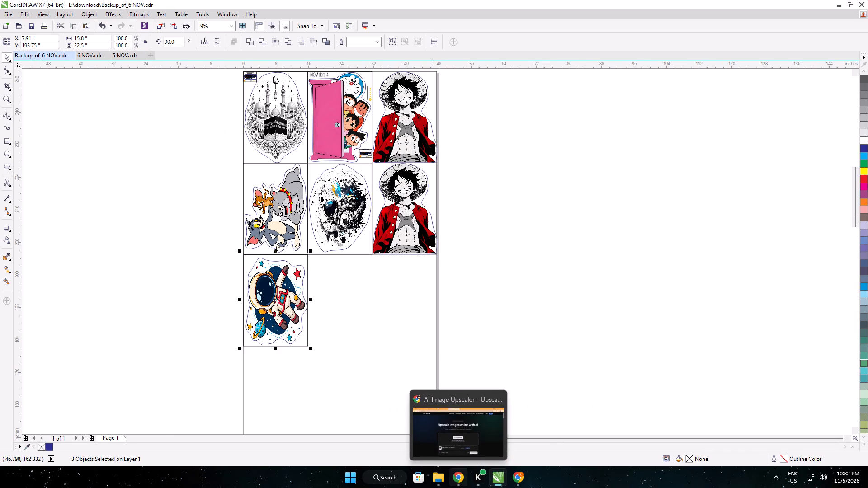
Switch to the Meesho orders page in Chrome, close the Tom and Jerry preview and review the pending orders' designs and SKUs.
left_click(511, 476)
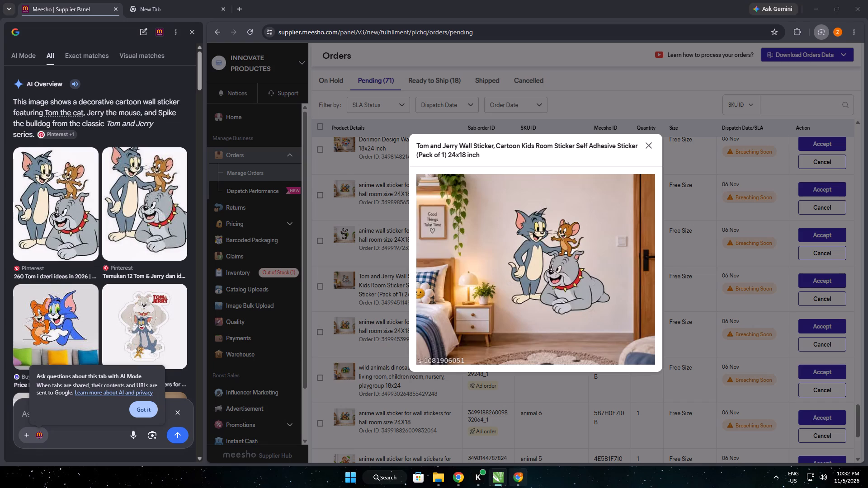
key("Escape")
scroll(526, 264, "up", 6)
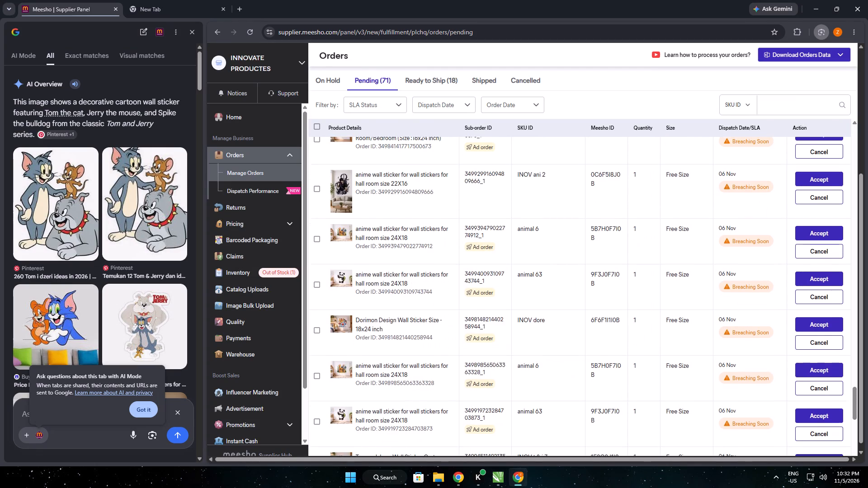
scroll(519, 270, "up", 8)
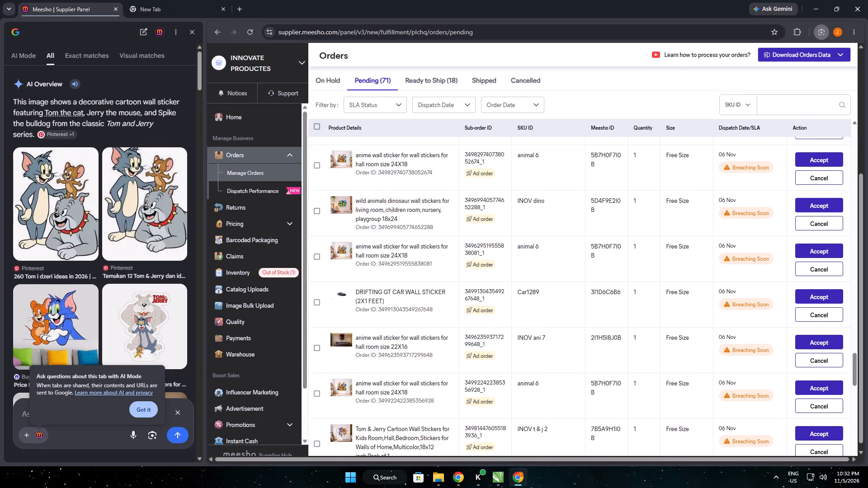
scroll(519, 270, "up", 6)
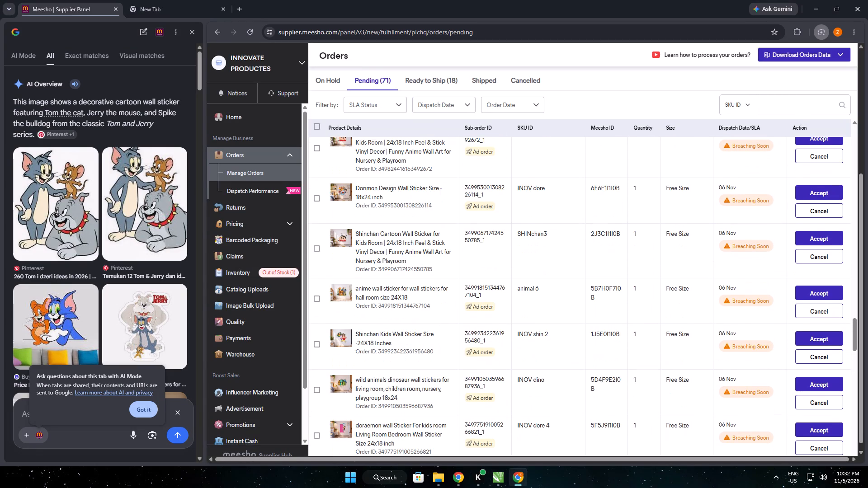
scroll(519, 270, "up", 2)
scroll(525, 290, "down", 13)
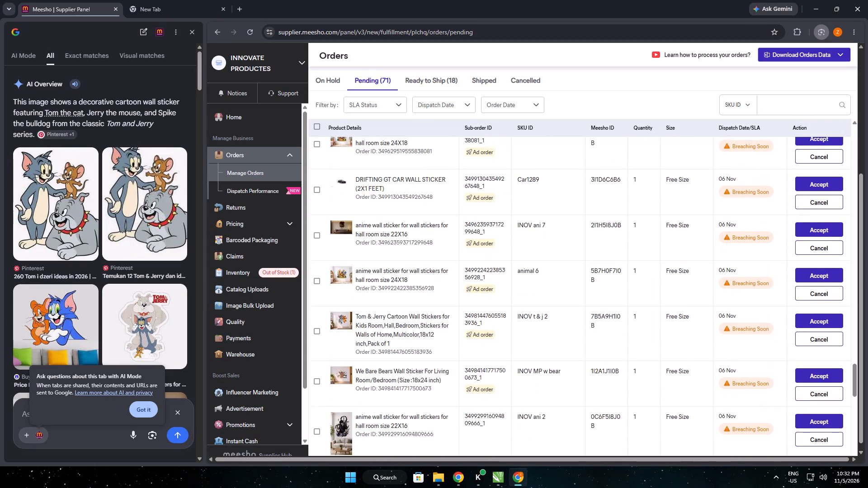
scroll(530, 287, "down", 6)
scroll(541, 286, "up", 12)
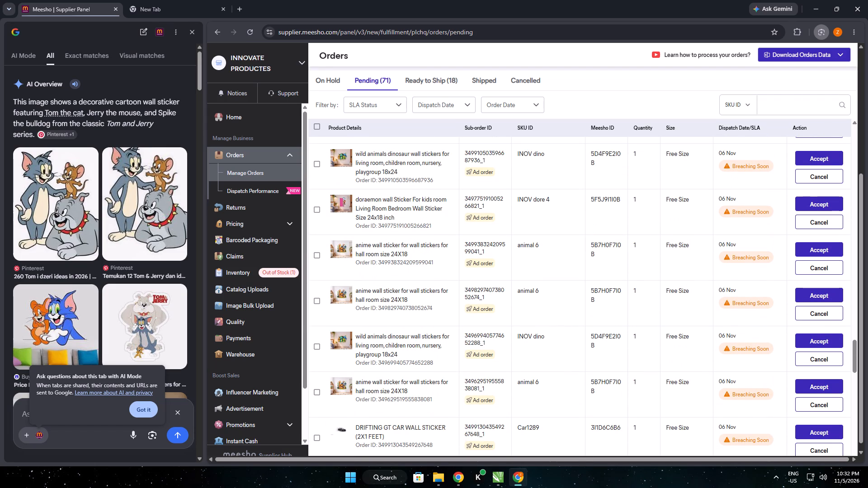
scroll(497, 289, "down", 8)
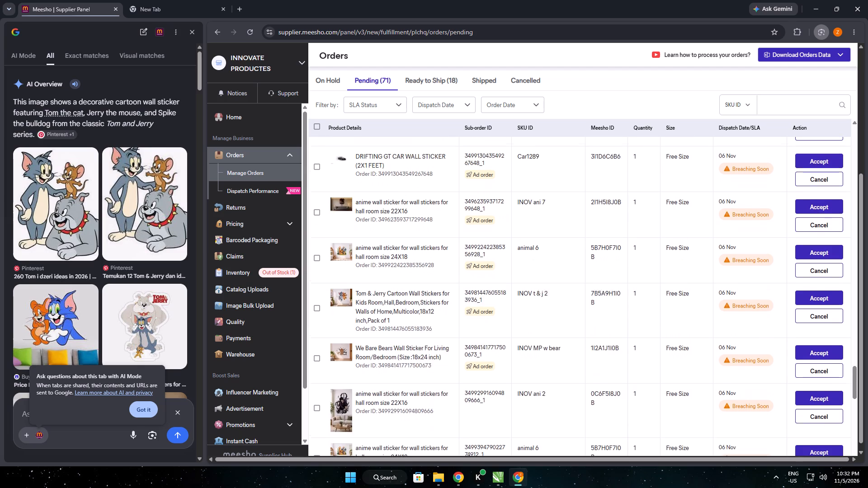
scroll(497, 291, "down", 8)
scroll(504, 333, "down", 3)
Look through the 5 NOV sheet in CorelDRAW for stickers matching the pending orders.
left_click(494, 487)
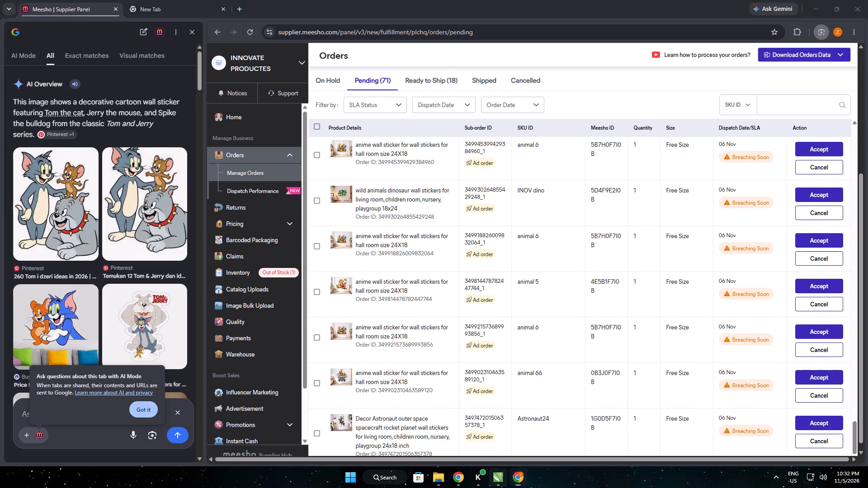
left_click(91, 56)
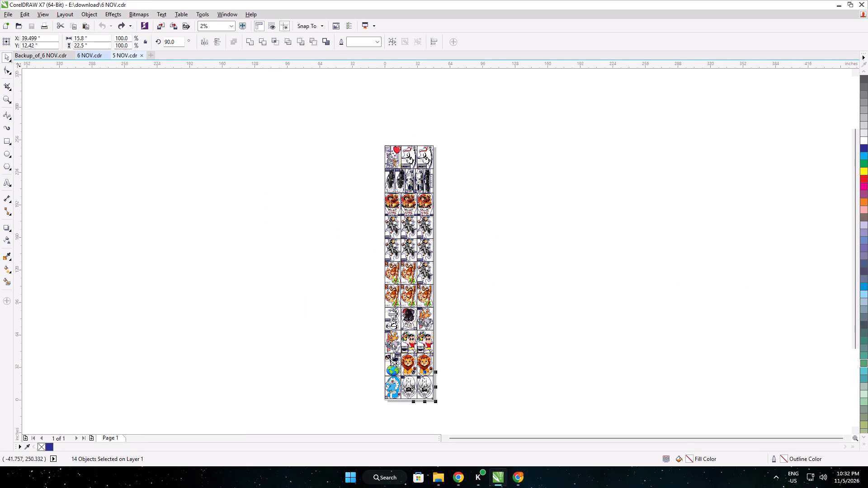
left_click(123, 54)
scroll(413, 295, "down", 4)
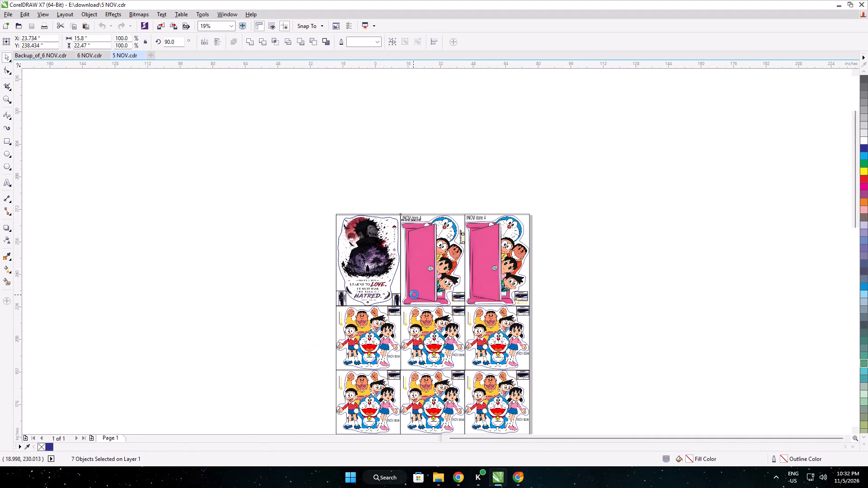
middle_click_drag(414, 295, 414, 108)
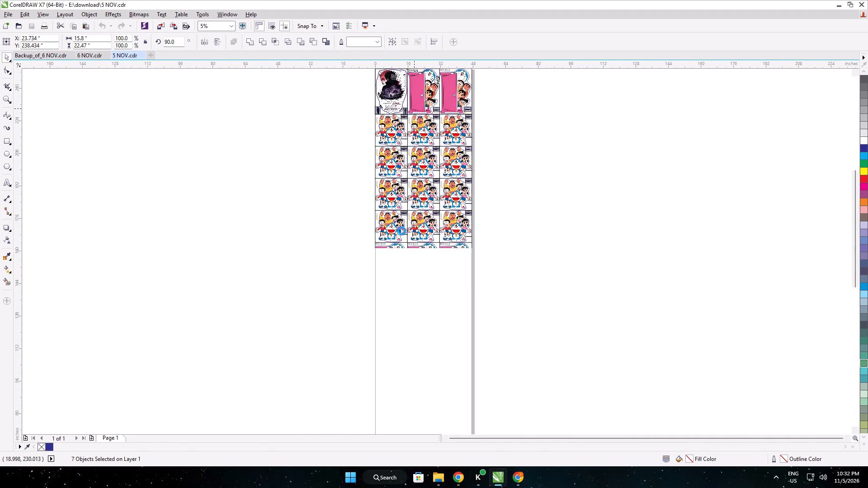
middle_click_drag(388, 287, 391, 94)
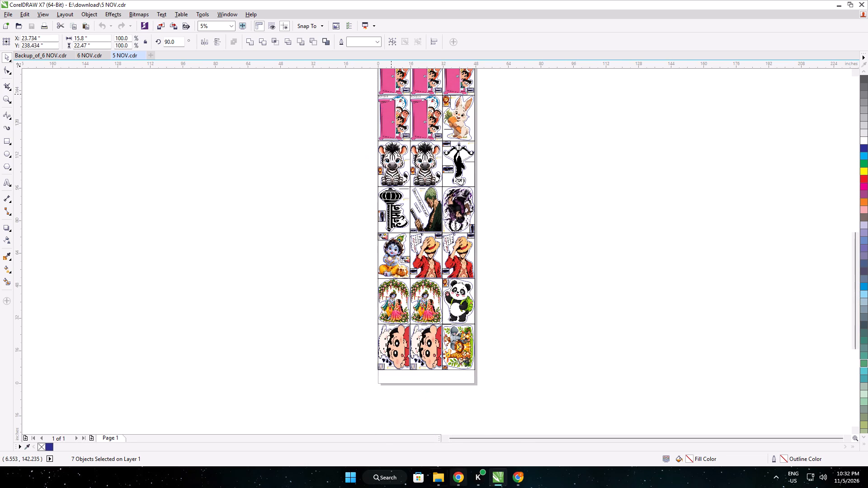
Open the 4 NOV (5).cdr sticker sheet from the Downloads folder.
left_click(444, 479)
scroll(503, 294, "down", 1)
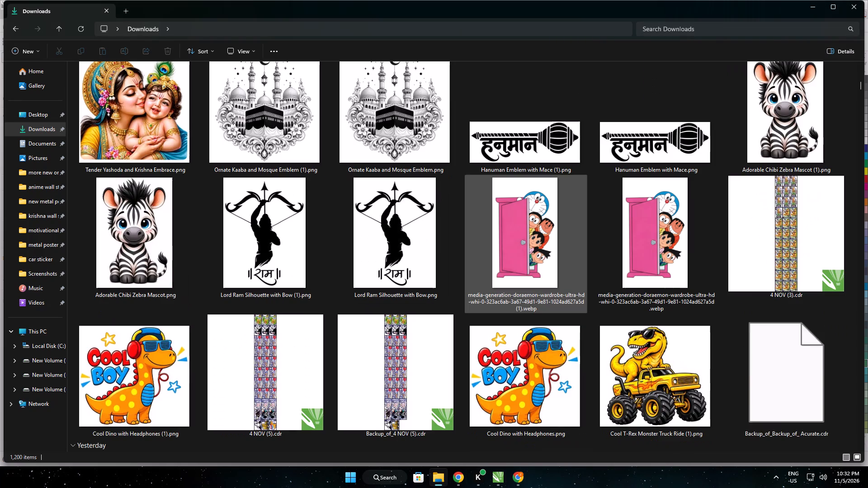
double_click(311, 347)
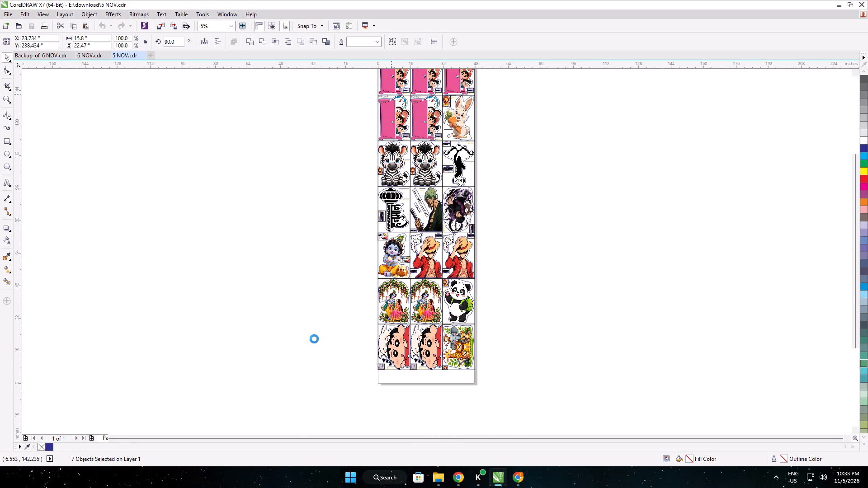
Open the Meesho Supplier Panel home page in Chrome's second tab.
left_click(514, 483)
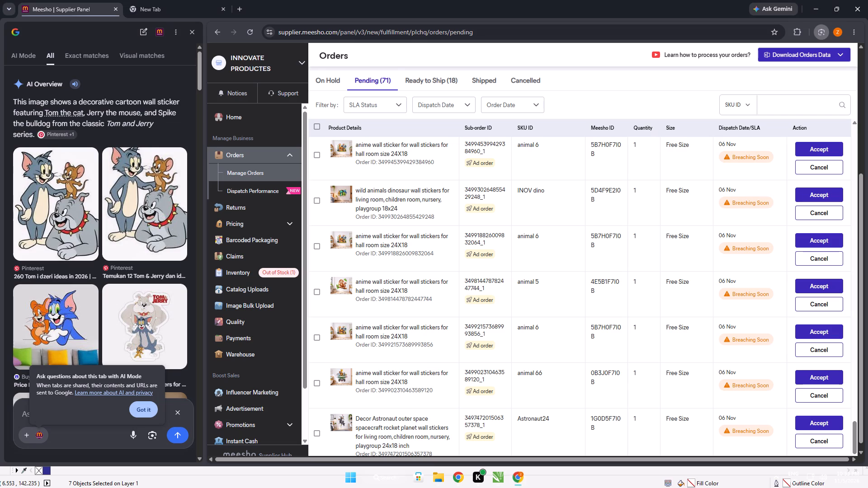
left_click(202, 7)
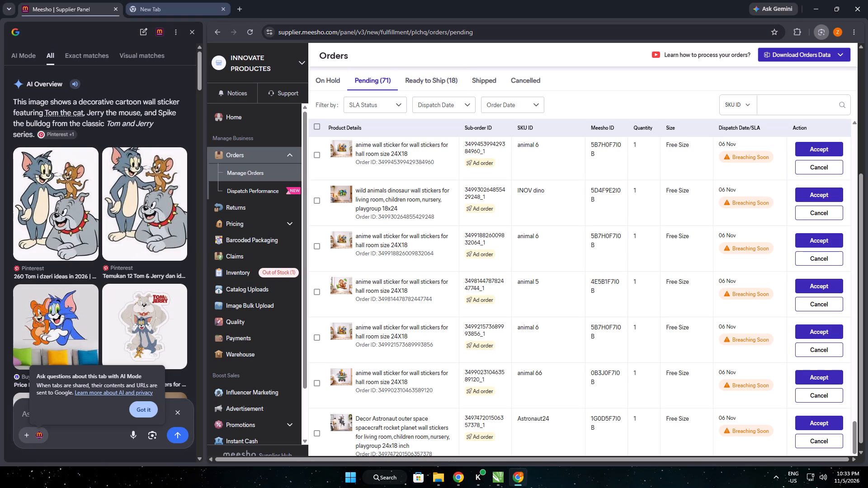
left_click(387, 262)
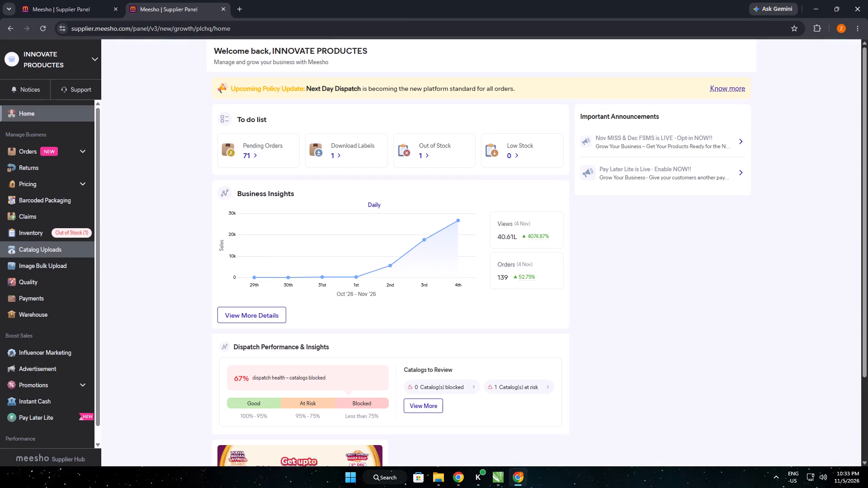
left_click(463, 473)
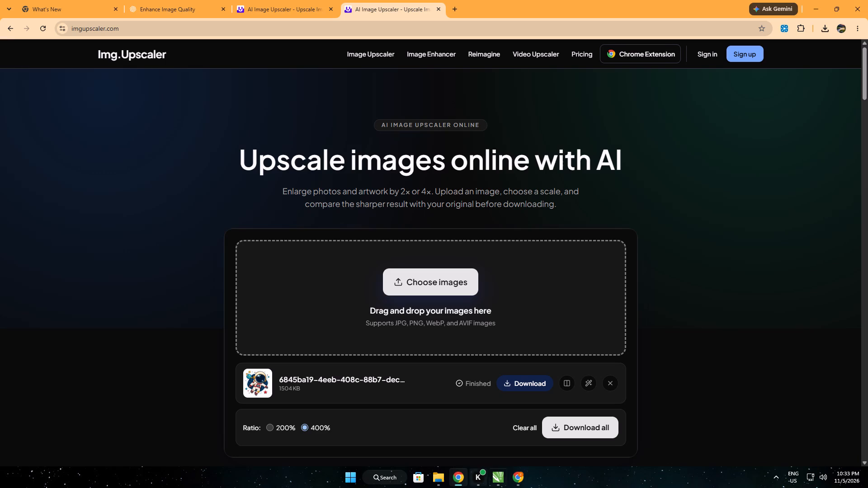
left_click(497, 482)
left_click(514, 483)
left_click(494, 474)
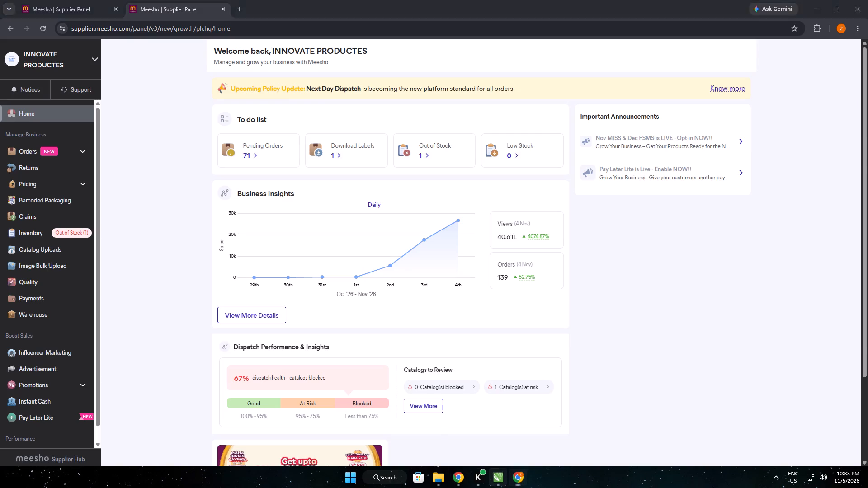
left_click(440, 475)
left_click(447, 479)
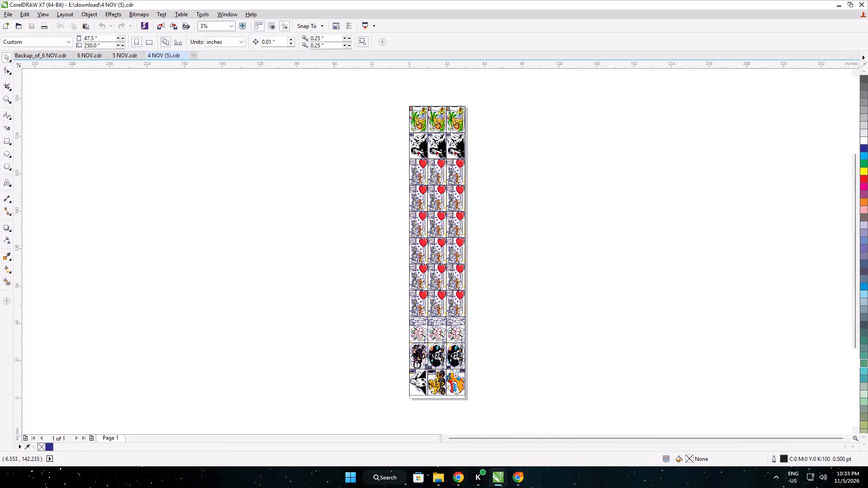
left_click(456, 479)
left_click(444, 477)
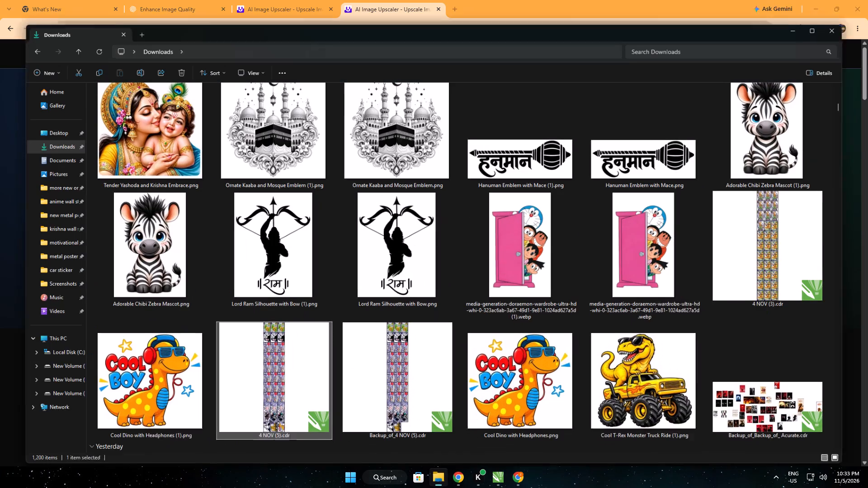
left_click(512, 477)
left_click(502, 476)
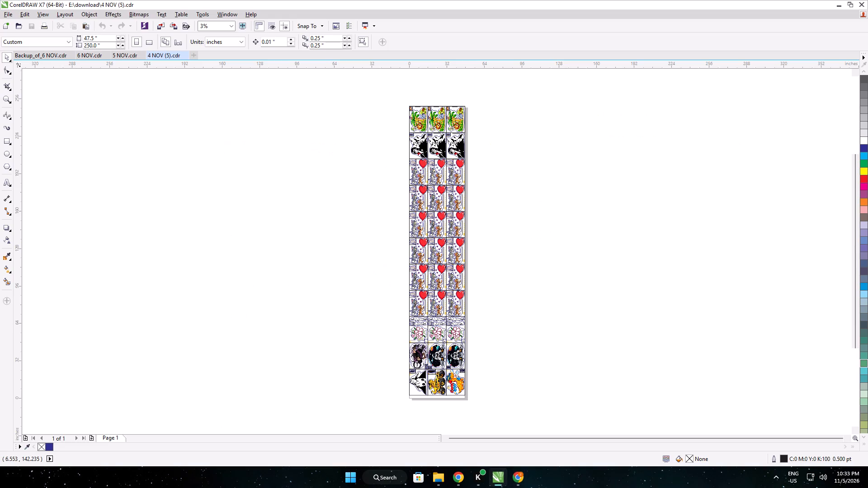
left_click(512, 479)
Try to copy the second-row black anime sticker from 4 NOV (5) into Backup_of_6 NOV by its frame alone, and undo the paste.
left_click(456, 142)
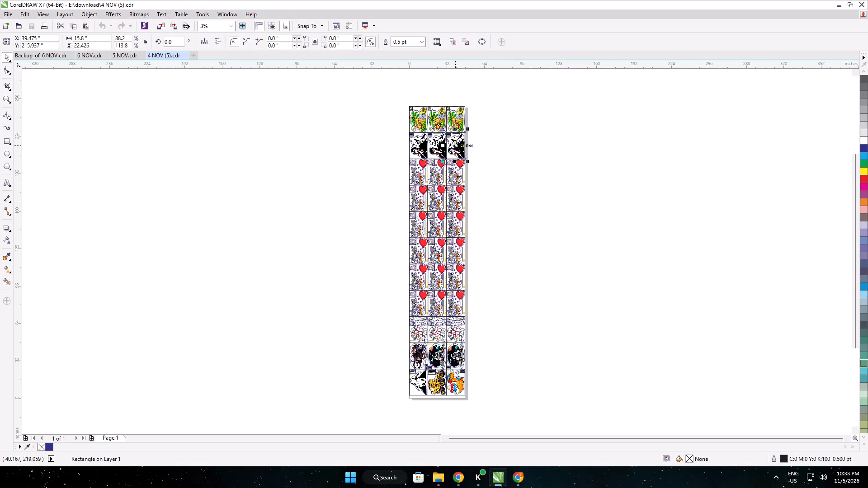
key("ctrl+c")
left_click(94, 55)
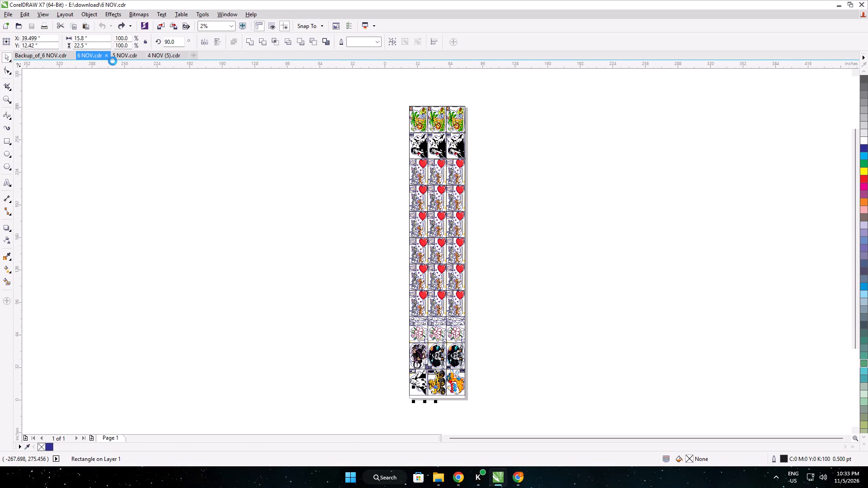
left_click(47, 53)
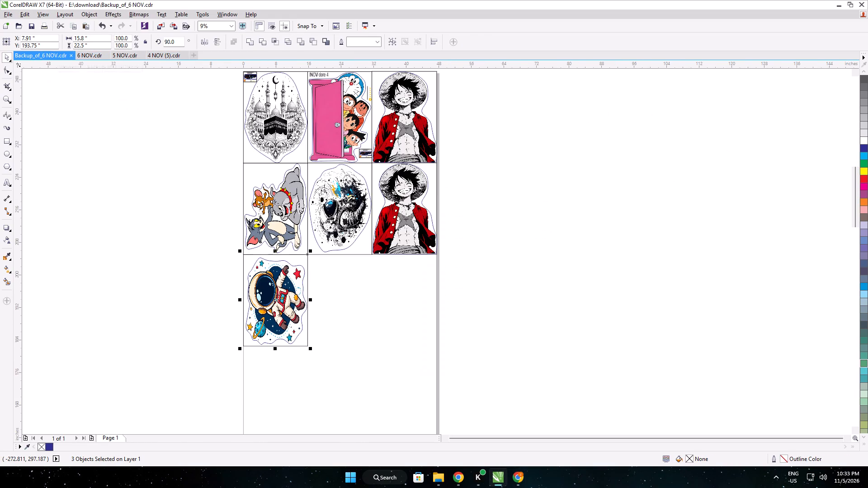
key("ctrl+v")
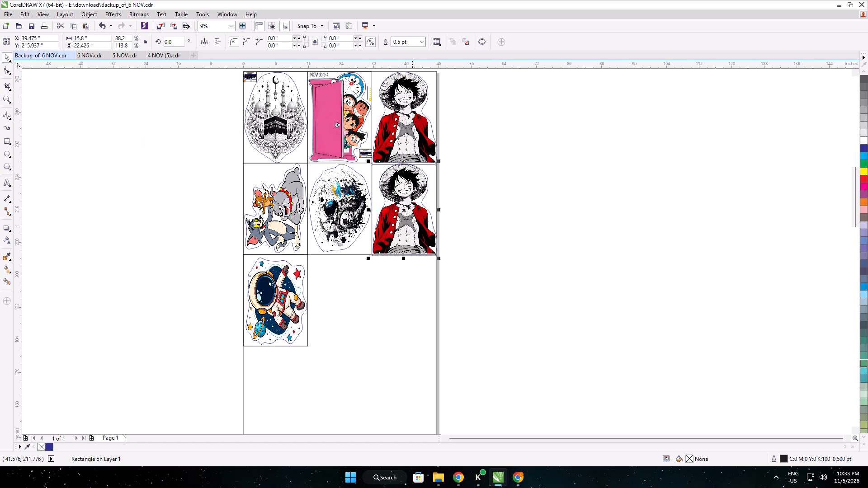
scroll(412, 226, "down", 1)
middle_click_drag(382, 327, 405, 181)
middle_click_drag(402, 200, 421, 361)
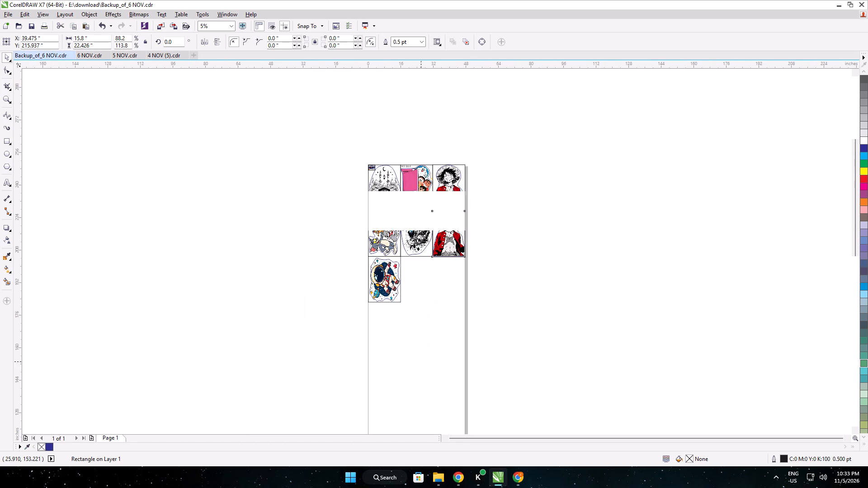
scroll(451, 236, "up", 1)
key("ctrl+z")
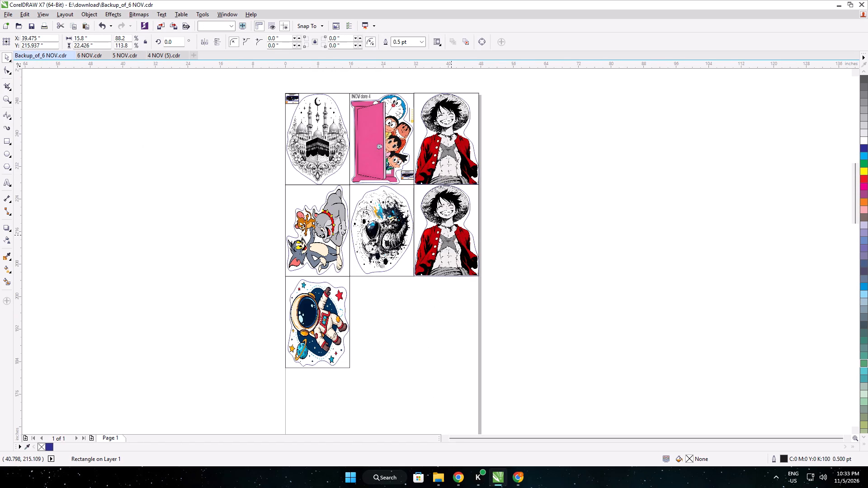
Copy the whole last black anime sticker in the second row of 4 NOV (5), including its label and frame, into Backup_of_6 NOV.
left_click(156, 55)
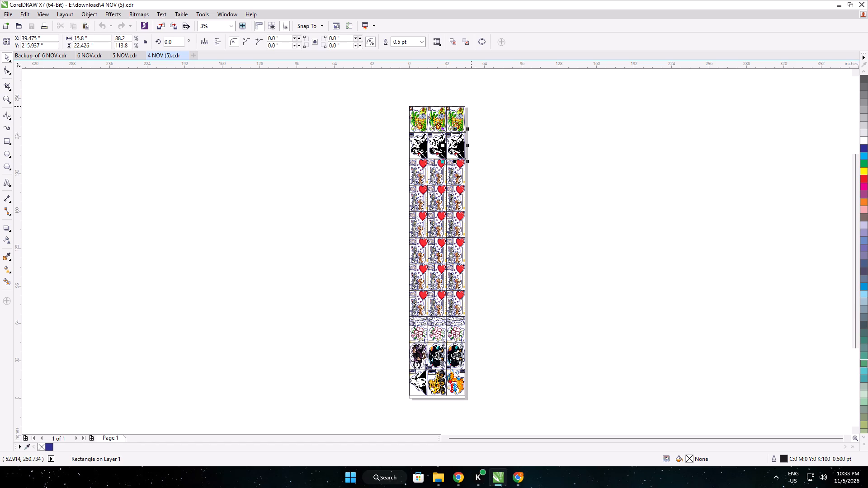
left_click(476, 131)
left_click_drag(474, 162, 440, 131)
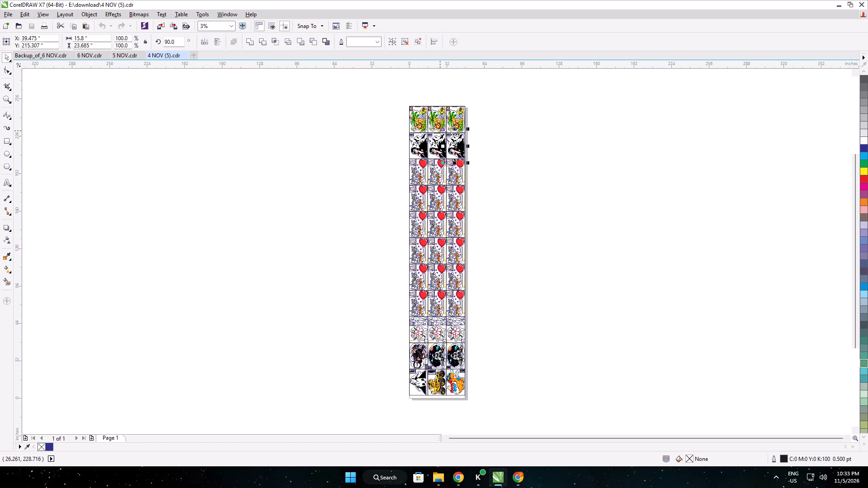
key("ctrl+c")
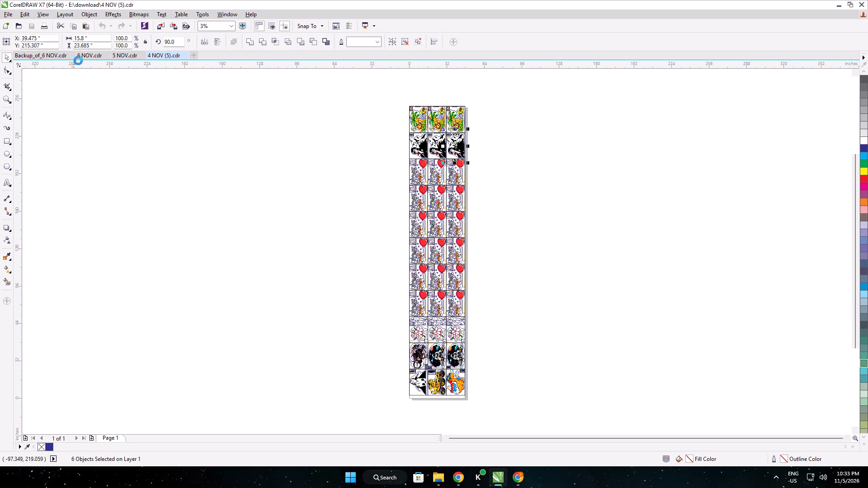
left_click(50, 55)
key("ctrl+v")
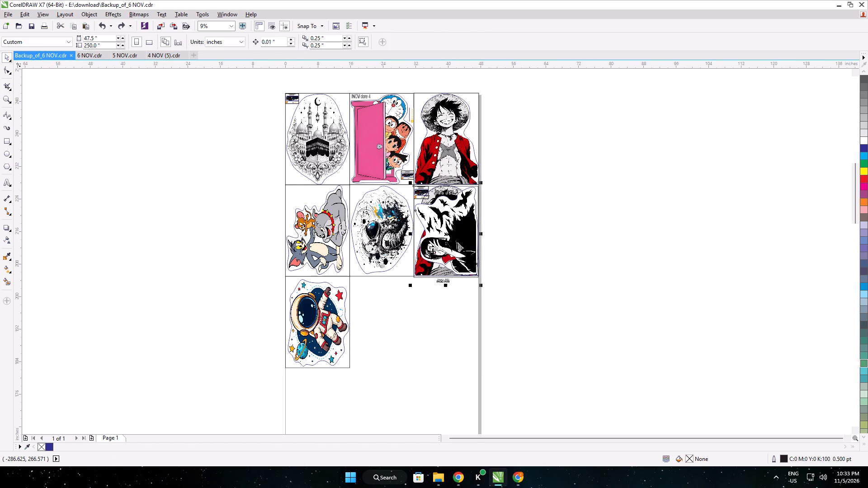
Move the pasted Inov ani 3 sticker into the empty space beside the cartoon astronaut and delete the stray text below its frame.
left_click_drag(445, 234, 414, 314)
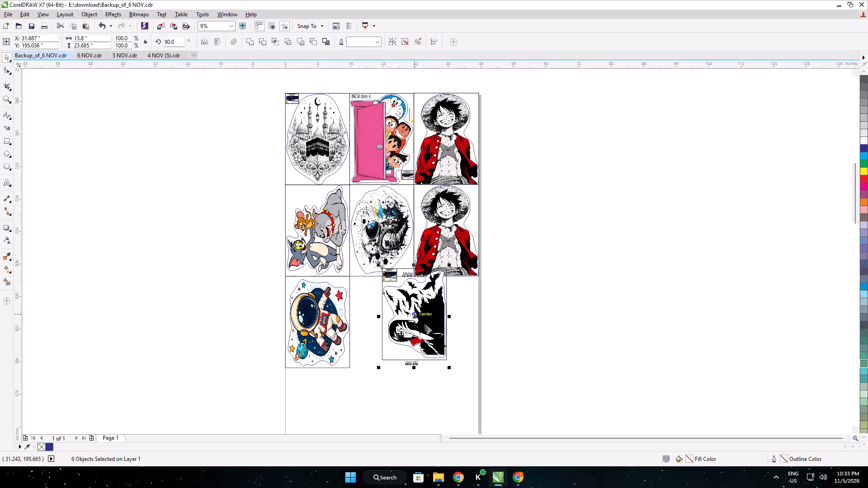
left_click_drag(413, 310, 399, 332)
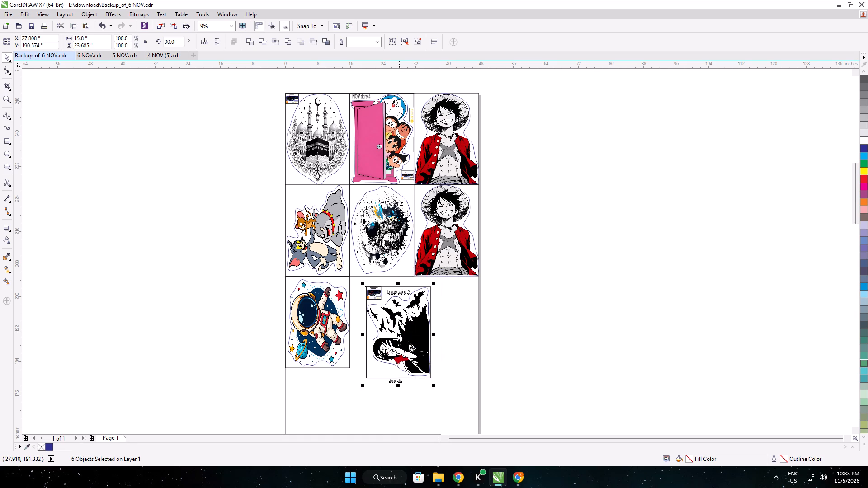
left_click(405, 396)
left_click_drag(422, 395, 380, 379)
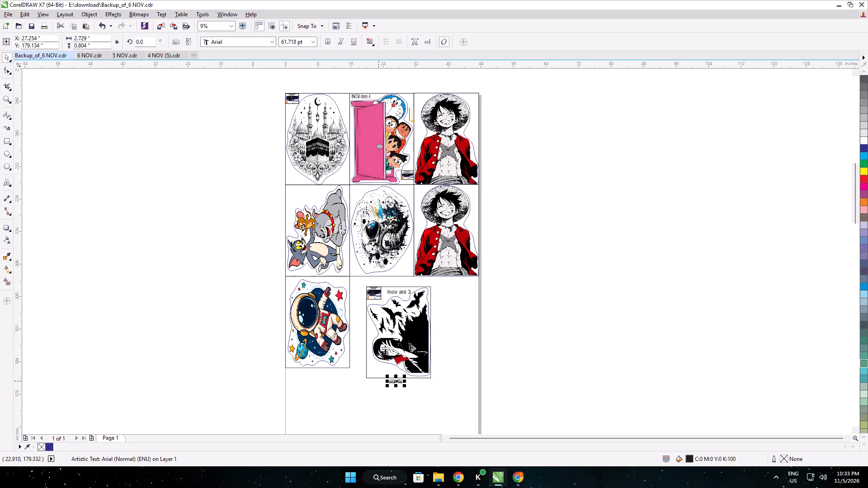
key("Delete")
Place the complete Inov ani 3 sticker directly below the ink-splatter astronaut, nudging it until its frame meets the neighbouring frames.
left_click_drag(454, 402, 351, 279)
scroll(381, 296, "up", 2)
left_click_drag(404, 293, 370, 276)
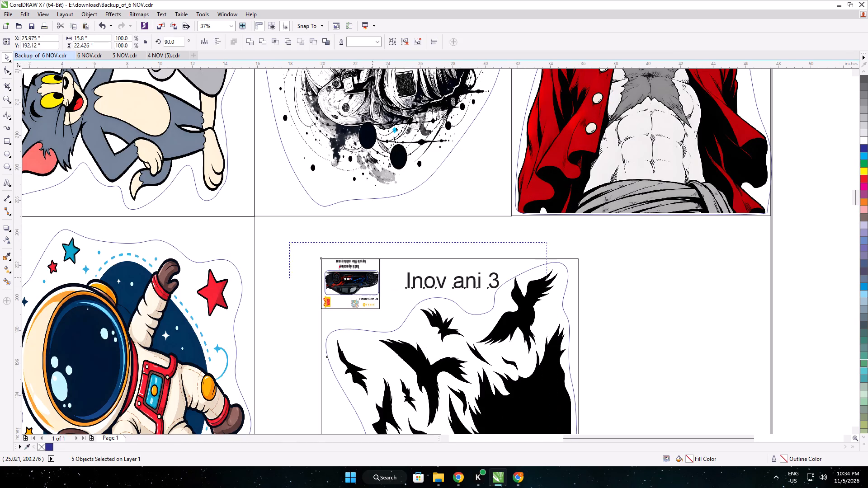
left_click_drag(370, 276, 336, 251)
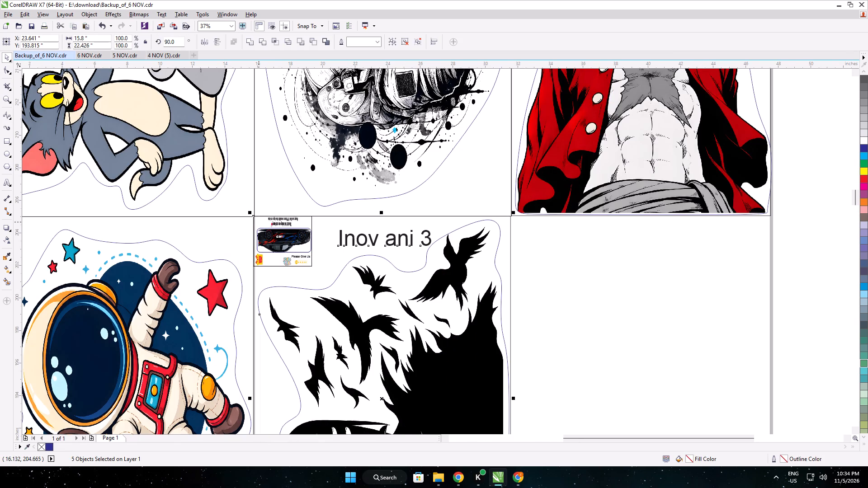
key("Right")
scroll(259, 222, "up", 1)
key("Right")
key("Right")
key("Right")
key("Right")
key("Right")
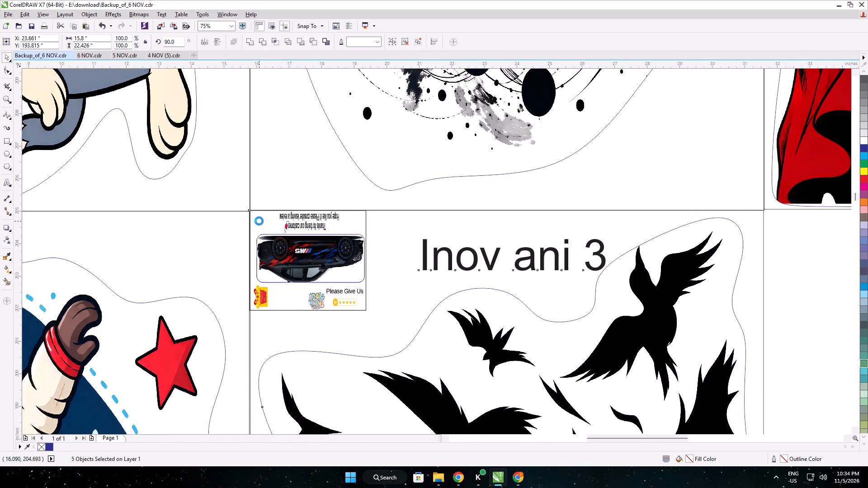
key("Right")
scroll(262, 221, "down", 1)
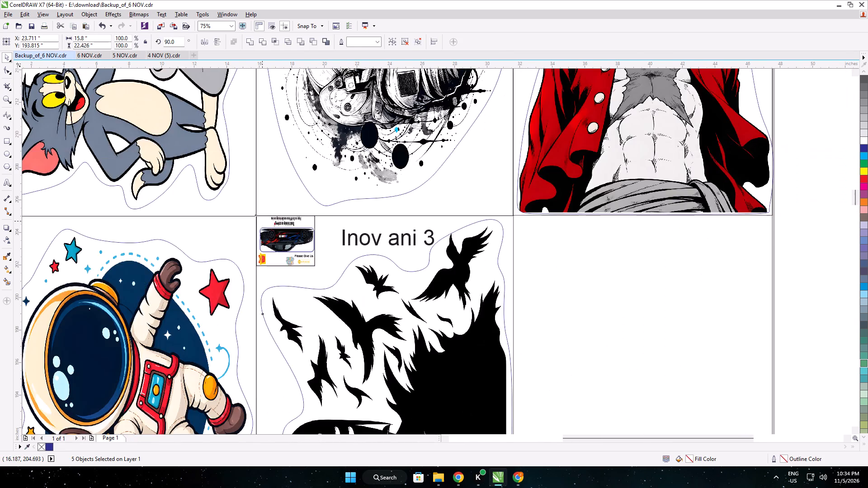
scroll(263, 221, "down", 1)
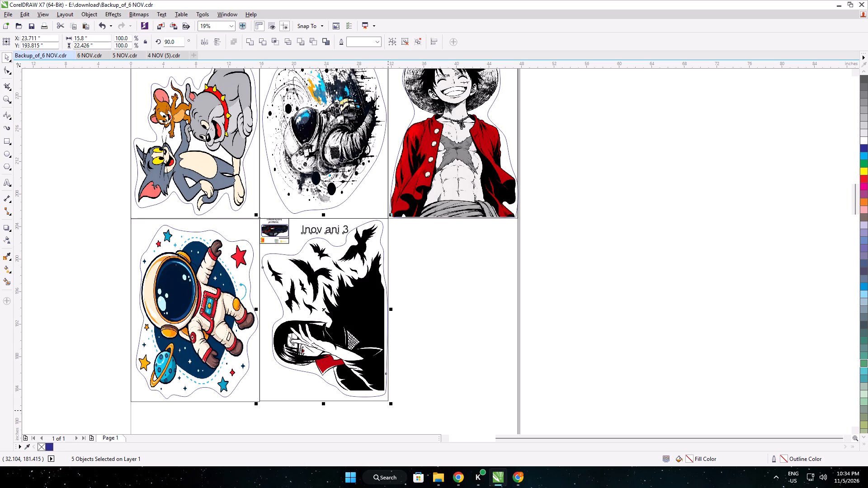
Review the pending Meesho orders for the next anime and cartoon wall stickers to add to the sheet.
left_click(466, 477)
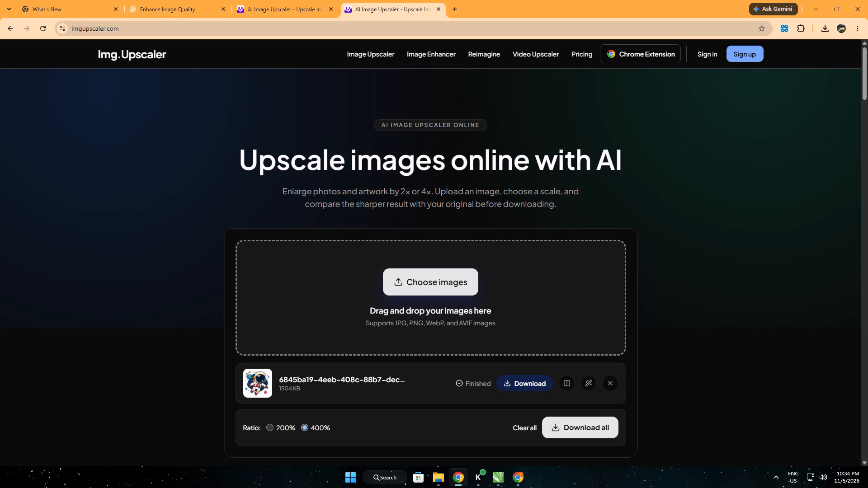
left_click(518, 476)
left_click(55, 0)
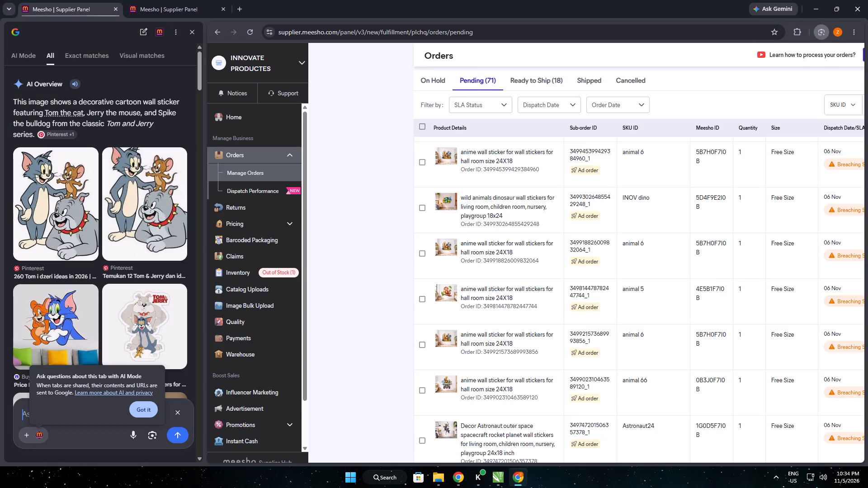
scroll(439, 301, "down", 5)
scroll(513, 326, "down", 3)
scroll(558, 408, "down", 4)
scroll(557, 410, "up", 6)
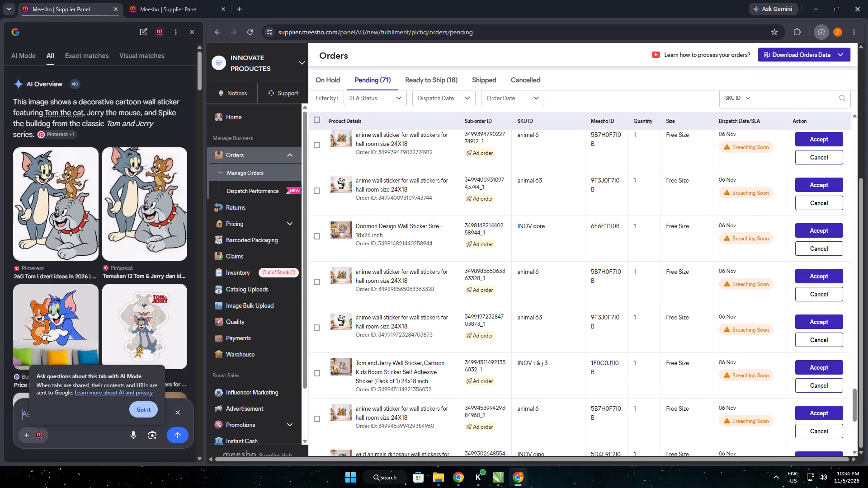
scroll(556, 404, "up", 3)
scroll(560, 249, "up", 2)
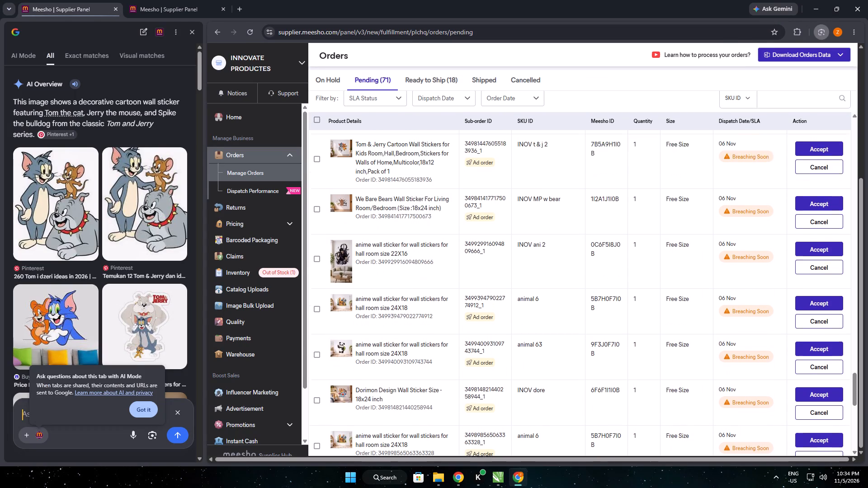
scroll(557, 249, "up", 2)
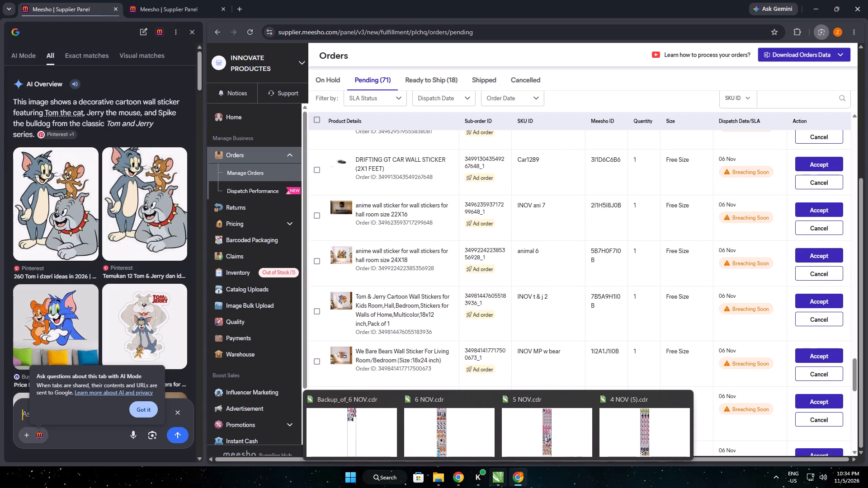
Find the earlier sticker sheet Backup_of_4 nov (2).cdr in the Downloads folder and open it in CorelDRAW.
left_click(441, 477)
scroll(464, 295, "down", 3)
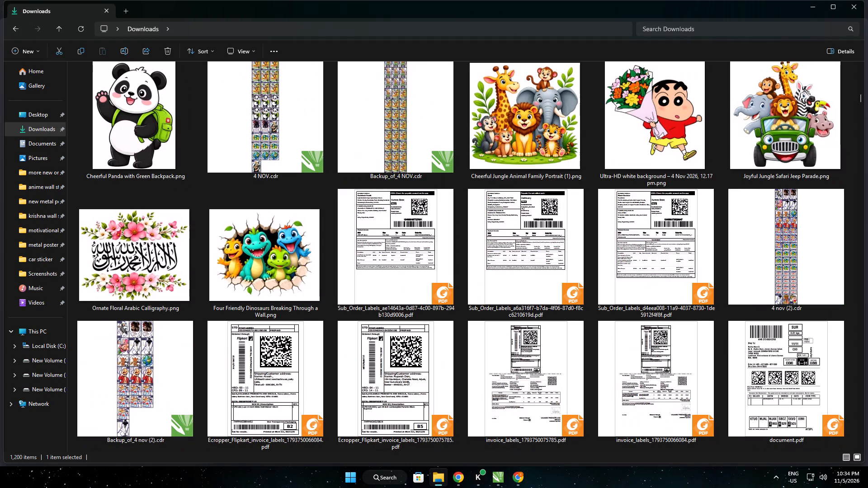
scroll(463, 295, "down", 7)
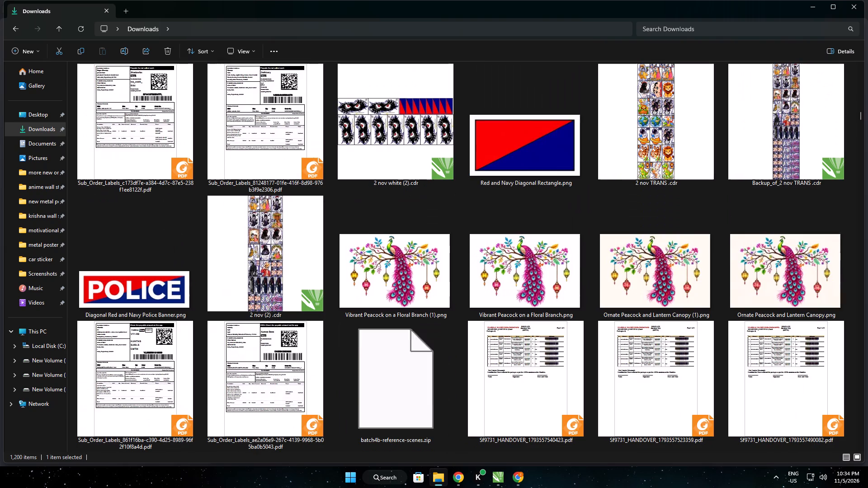
scroll(463, 295, "down", 1)
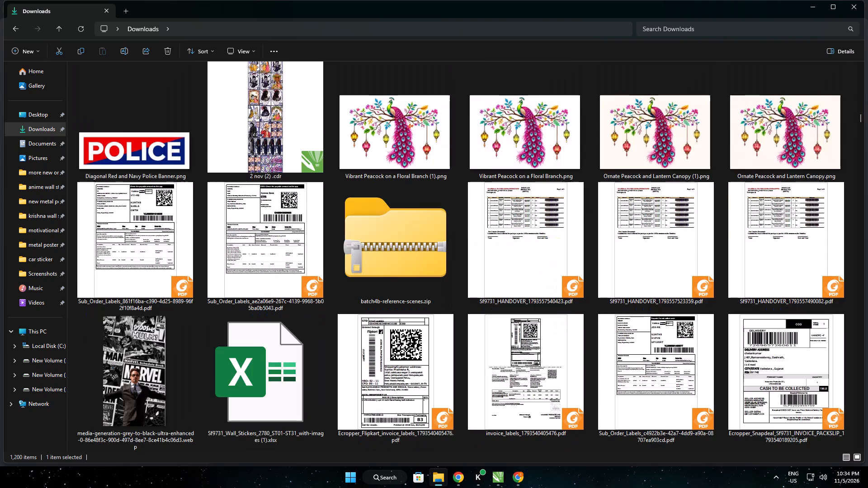
scroll(463, 295, "down", 2)
scroll(463, 295, "up", 16)
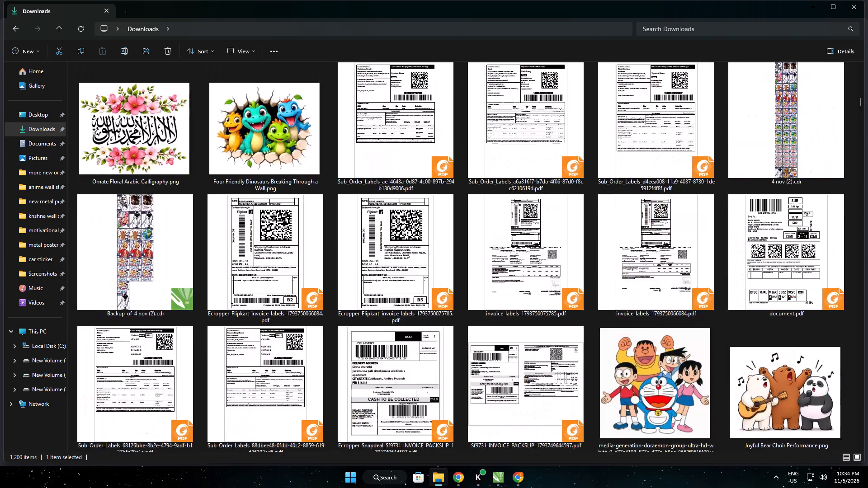
scroll(463, 297, "up", 3)
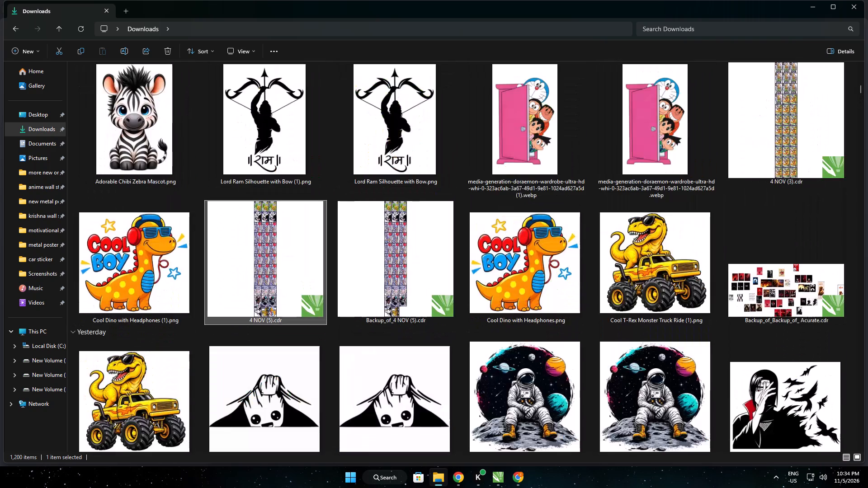
scroll(463, 297, "up", 2)
scroll(606, 296, "up", 2)
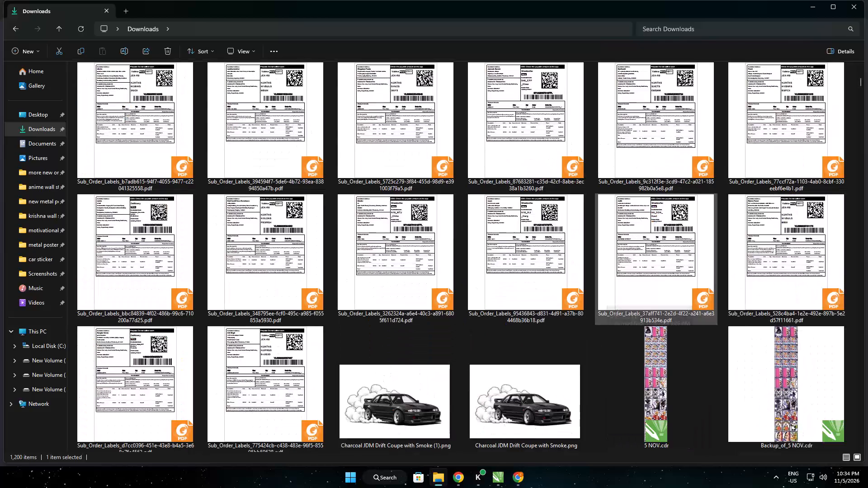
scroll(610, 294, "up", 6, "ctrl")
scroll(610, 294, "up", 4)
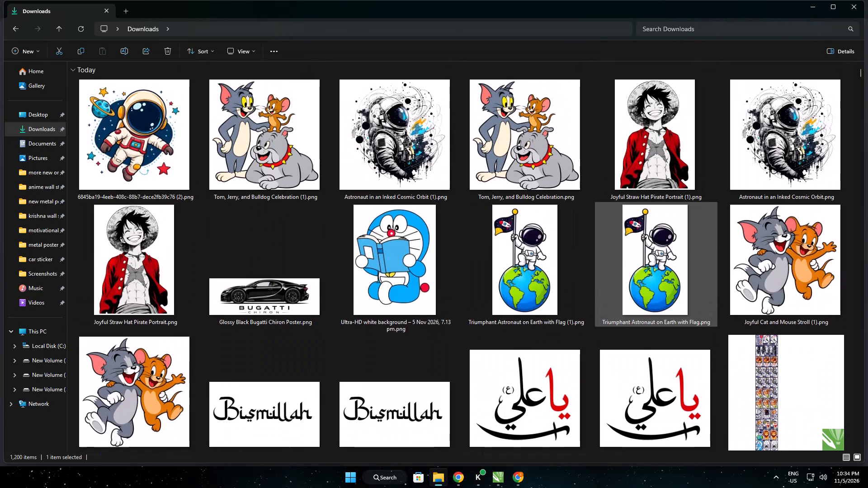
scroll(610, 293, "up", 2)
scroll(610, 293, "down", 3)
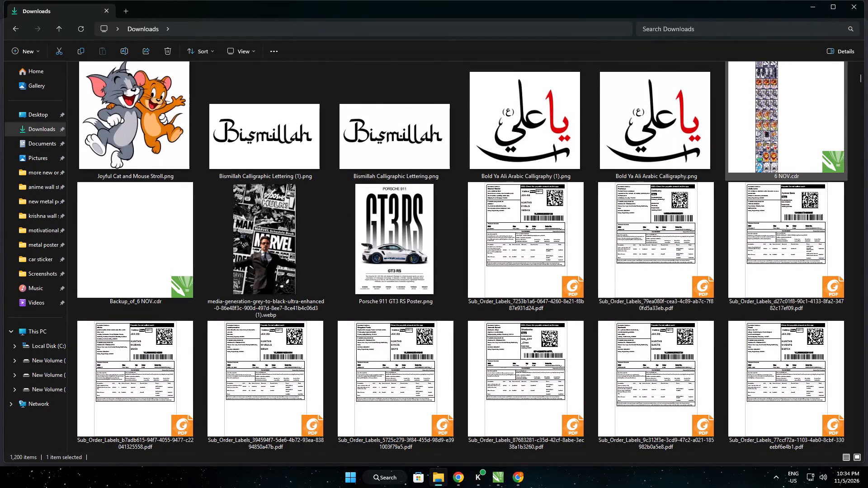
scroll(753, 186, "down", 2)
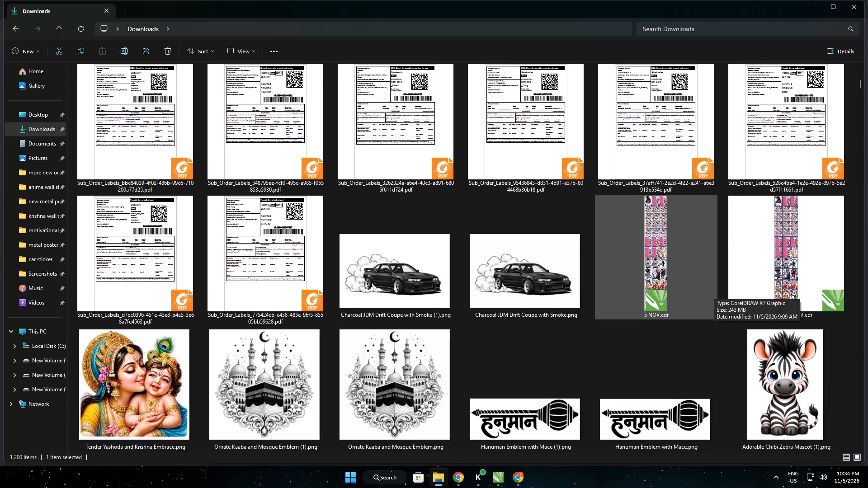
scroll(609, 304, "down", 2)
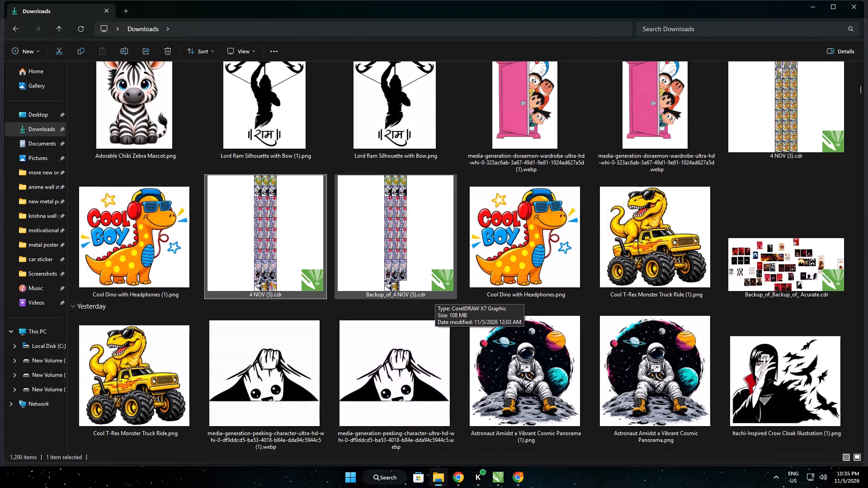
scroll(451, 279, "down", 1)
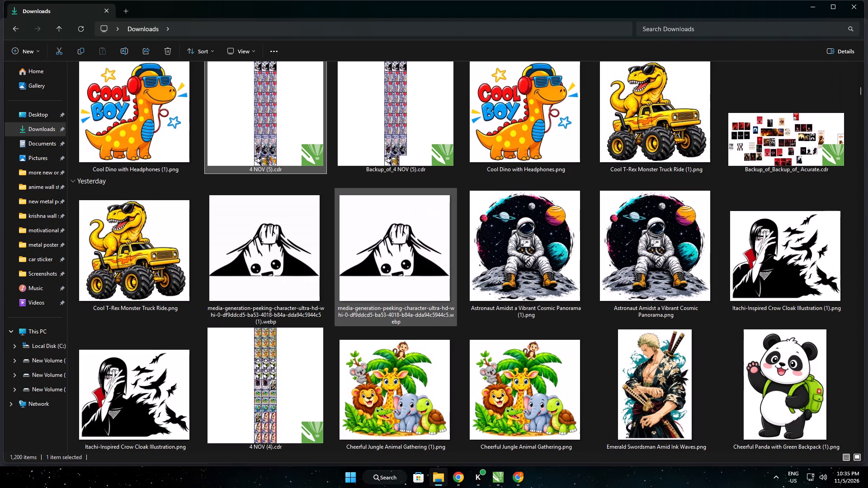
scroll(451, 286, "down", 3)
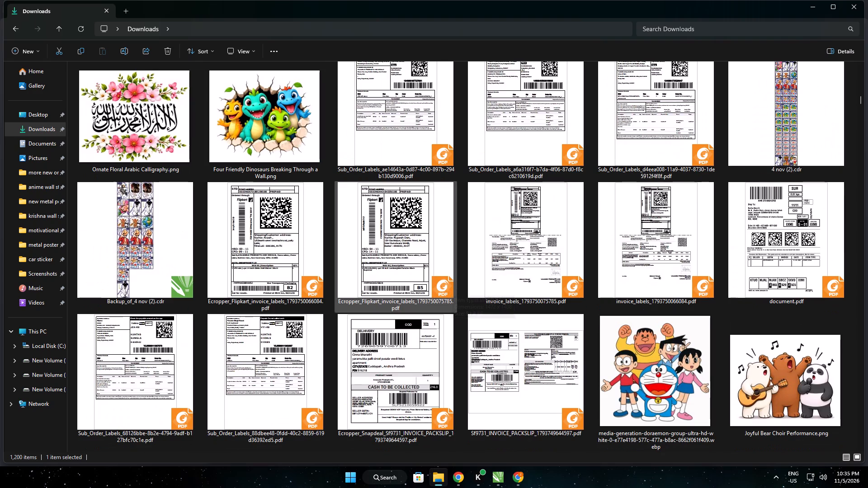
double_click(103, 235)
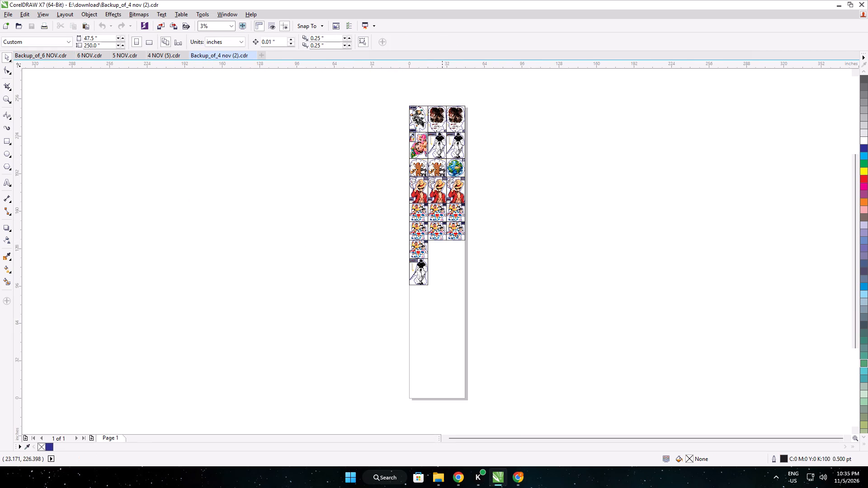
Copy the last "Win, Lose, Fight" anime sticker in the first row of Backup_of_4 nov (2) into Backup_of_6 NOV.
scroll(443, 104, "up", 3)
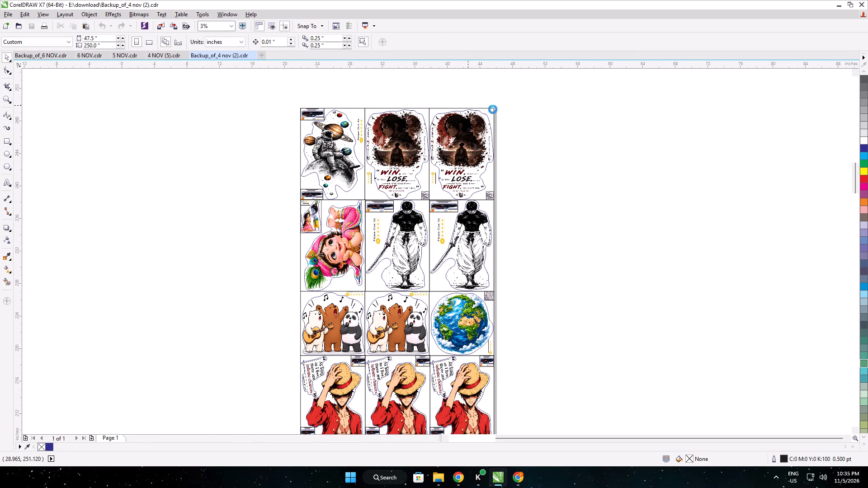
left_click_drag(503, 101, 378, 289)
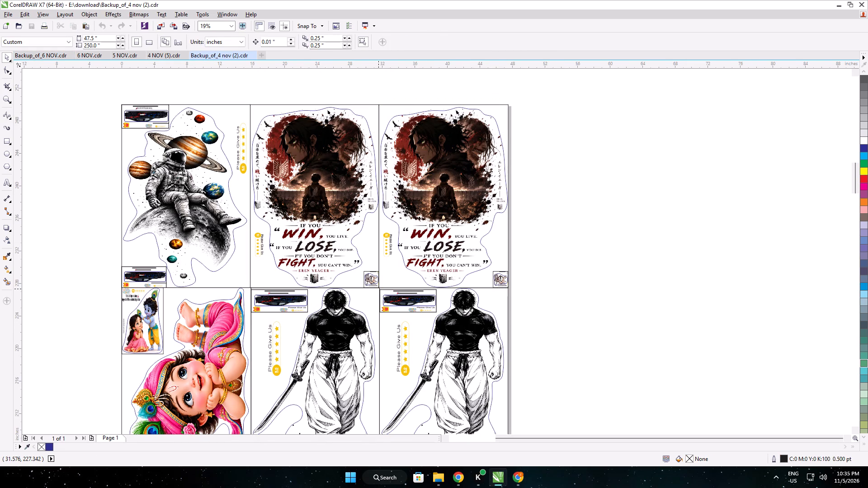
left_click(495, 202)
left_click(526, 114)
left_click_drag(525, 76, 381, 309)
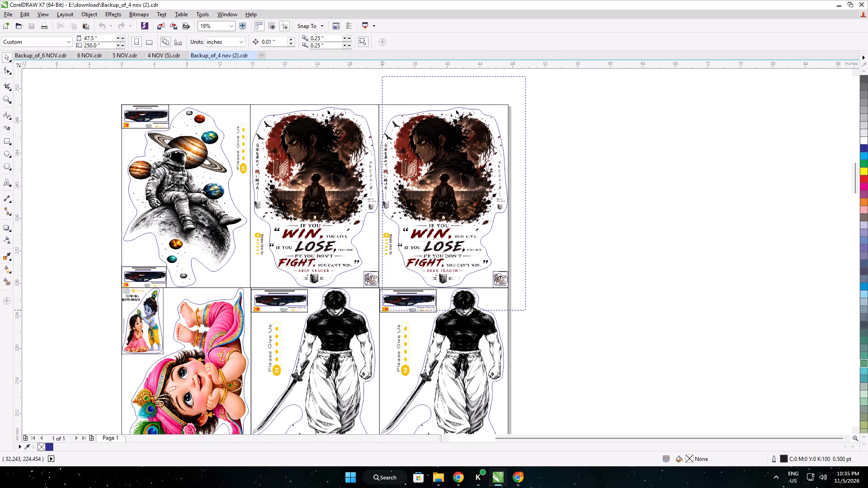
left_click_drag(381, 309, 375, 294)
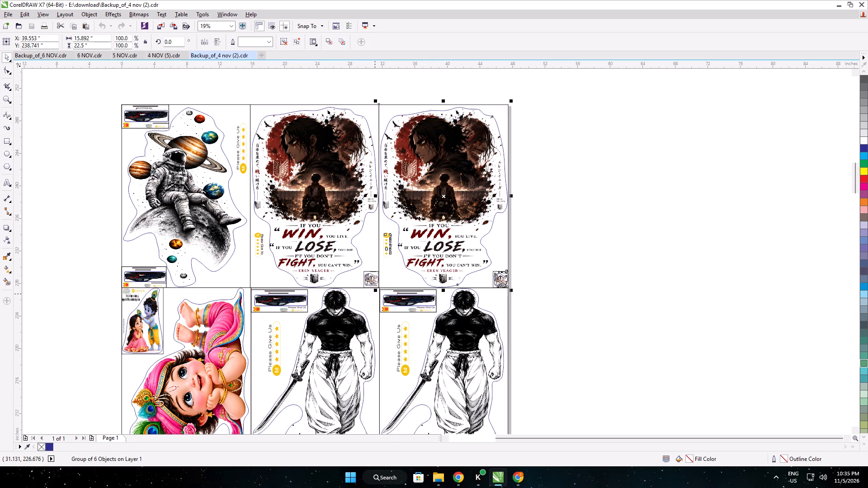
key("ctrl+c")
double_click(91, 61)
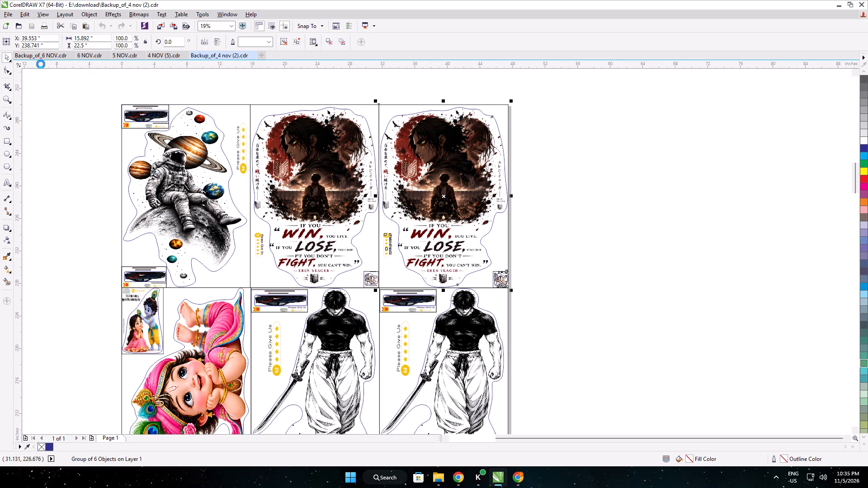
left_click(42, 57)
key("ctrl+v")
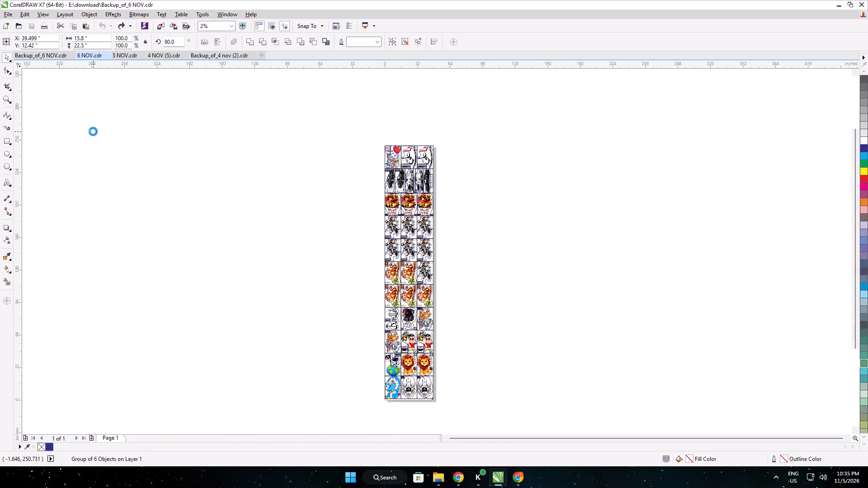
Move the pasted "Win, Lose, Fight" sticker off the straw-hat pirate artwork into the empty area beside the page.
scroll(120, 151, "down", 1)
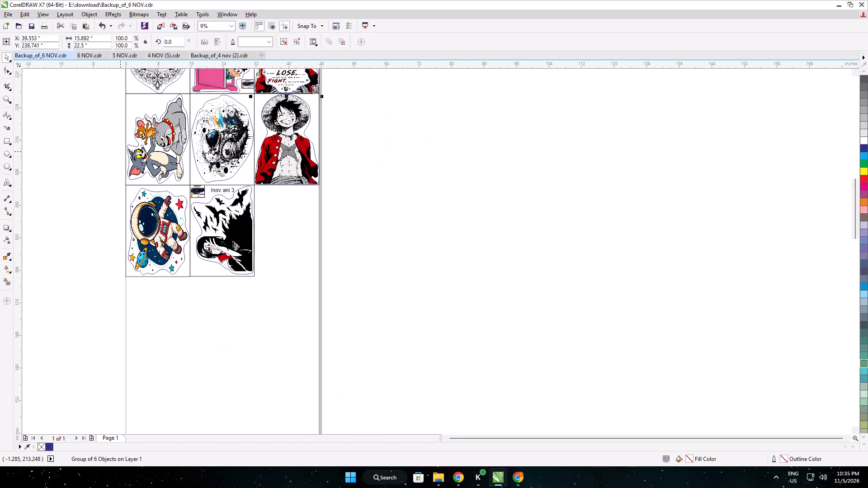
middle_click_drag(160, 145, 194, 236)
left_click_drag(323, 138, 346, 250)
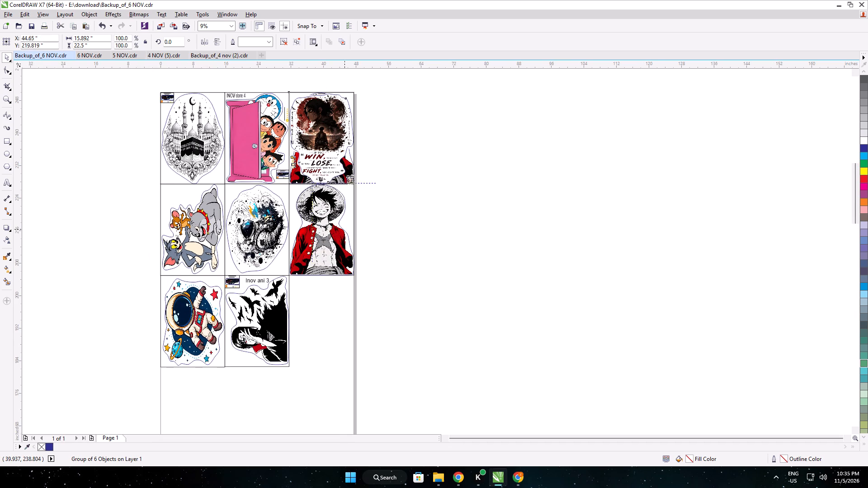
left_click_drag(346, 250, 429, 326)
Delete the complete Inov ani 3 sticker, with its label and frame, from beside the cartoon astronaut.
left_click(307, 338)
left_click(288, 332)
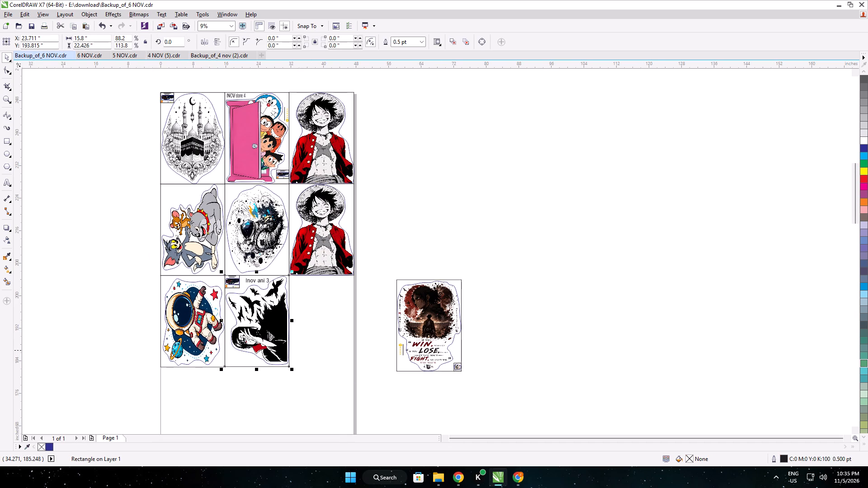
left_click(305, 377)
left_click_drag(331, 403, 219, 267)
key("Delete")
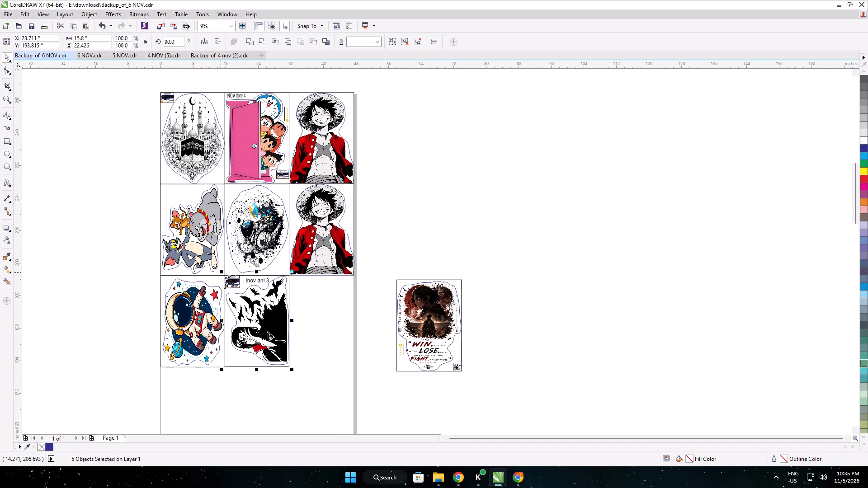
Place the "Win, Lose, Fight" sticker directly below the ink-splatter astronaut, nudging its frame to meet the neighbouring frames.
left_click_drag(497, 389, 384, 246)
left_click_drag(442, 310, 272, 309)
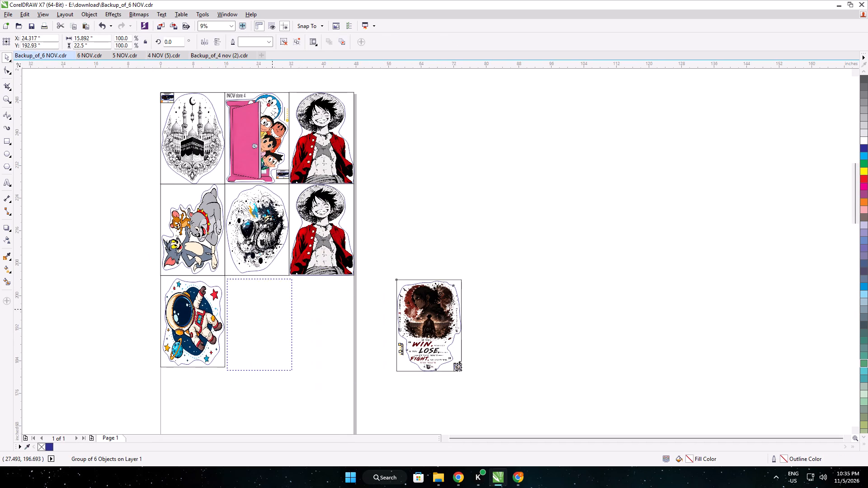
left_click_drag(272, 309, 272, 306)
scroll(236, 276, "up", 8)
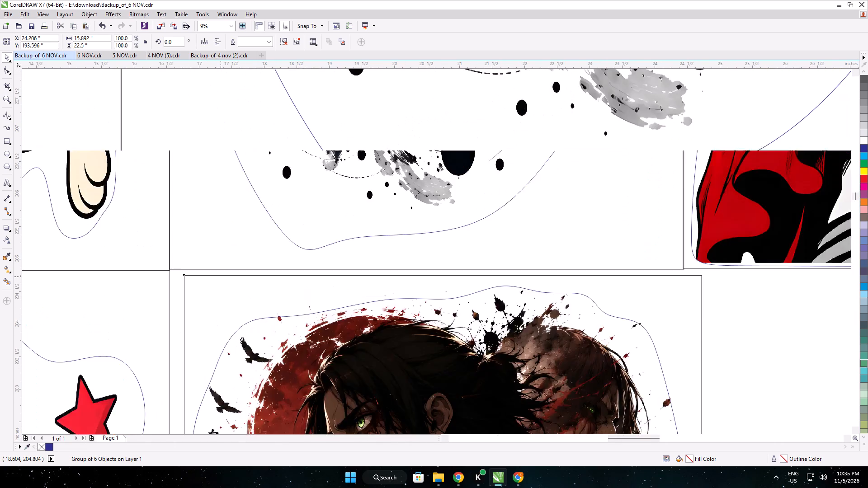
left_click_drag(231, 314, 200, 303)
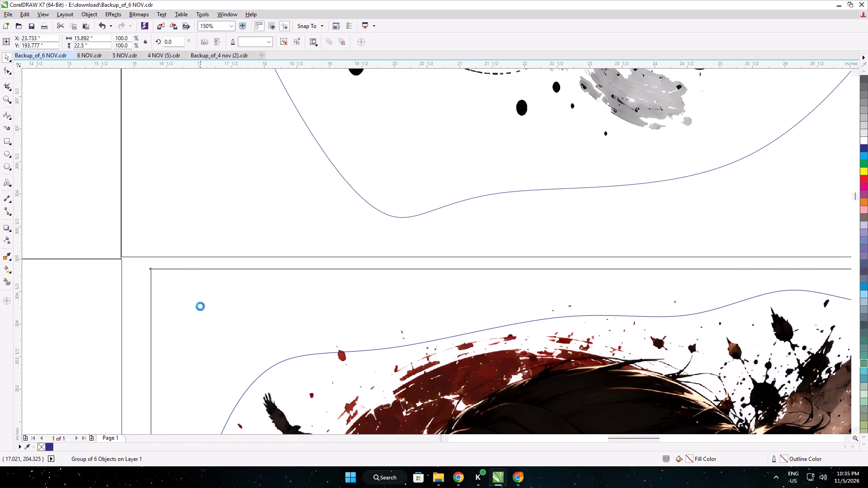
key("Right")
key("Right")
key("Right")
scroll(204, 306, "down", 4)
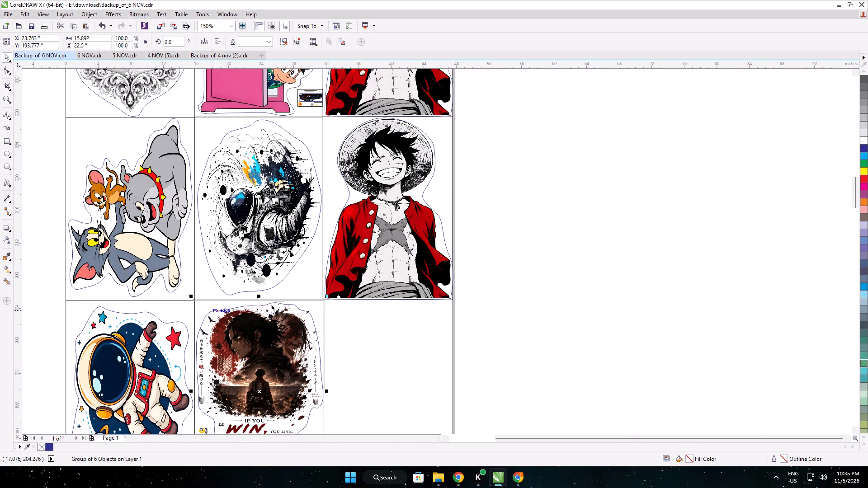
Copy the first singing bears sticker in the third row of Backup_of_4 nov (2) into Backup_of_6 NOV.
left_click(510, 478)
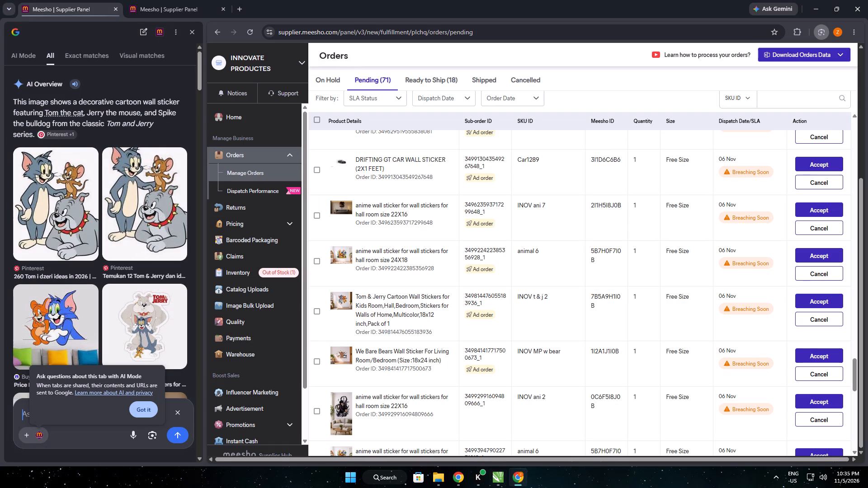
left_click(462, 484)
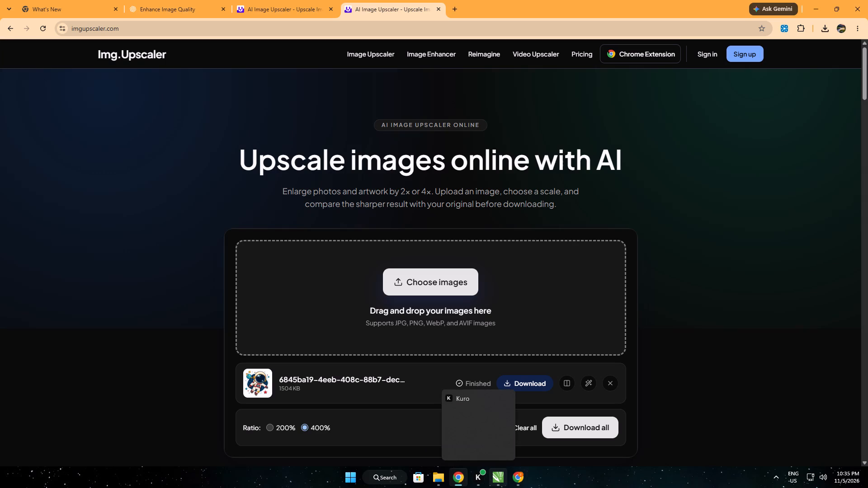
left_click(442, 475)
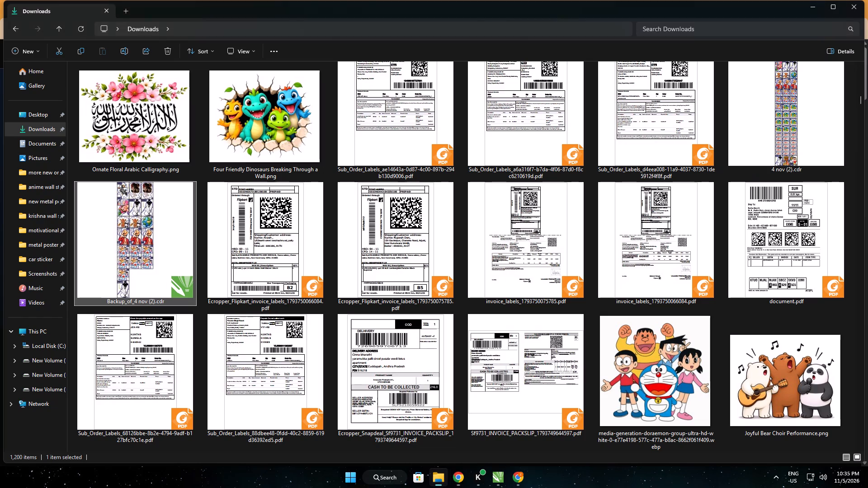
scroll(553, 308, "up", 1)
left_click(101, 253)
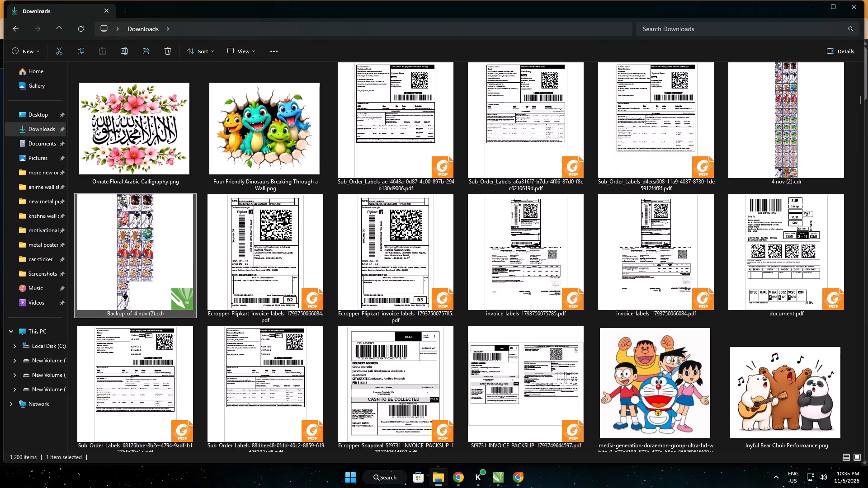
double_click(135, 254)
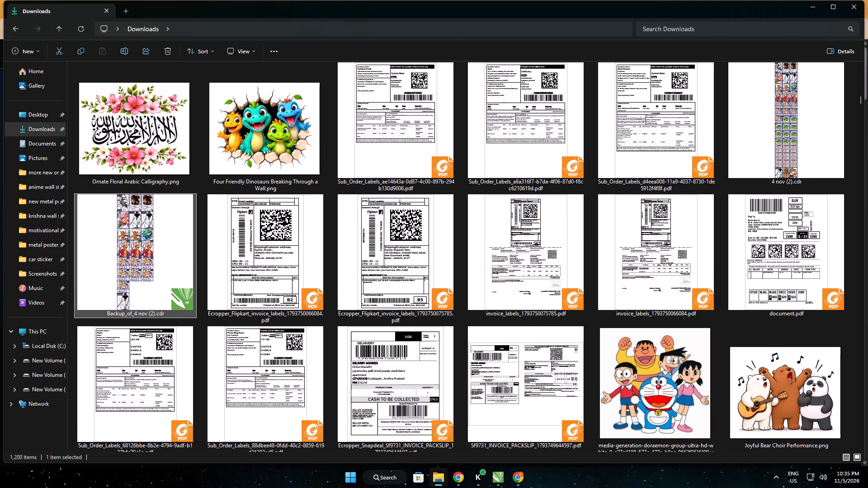
scroll(279, 242, "down", 1)
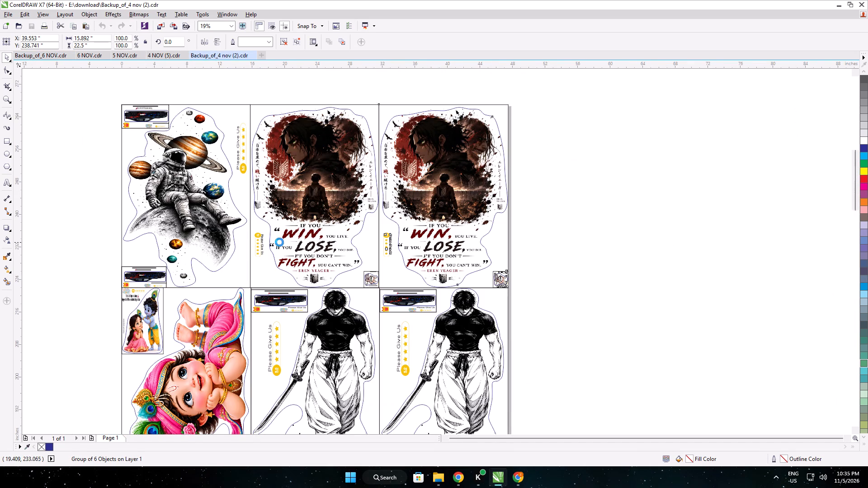
scroll(279, 242, "down", 1)
middle_click_drag(328, 330, 328, 198)
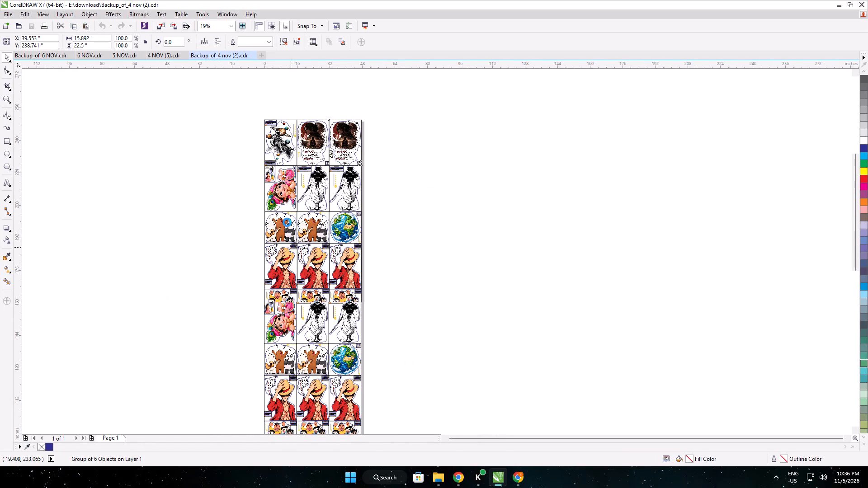
left_click(287, 222)
key("ctrl+c")
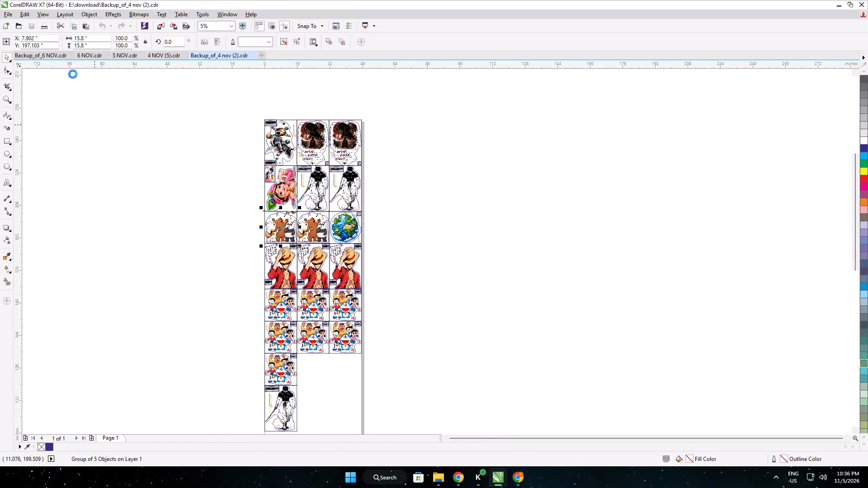
left_click(48, 46)
left_click(50, 54)
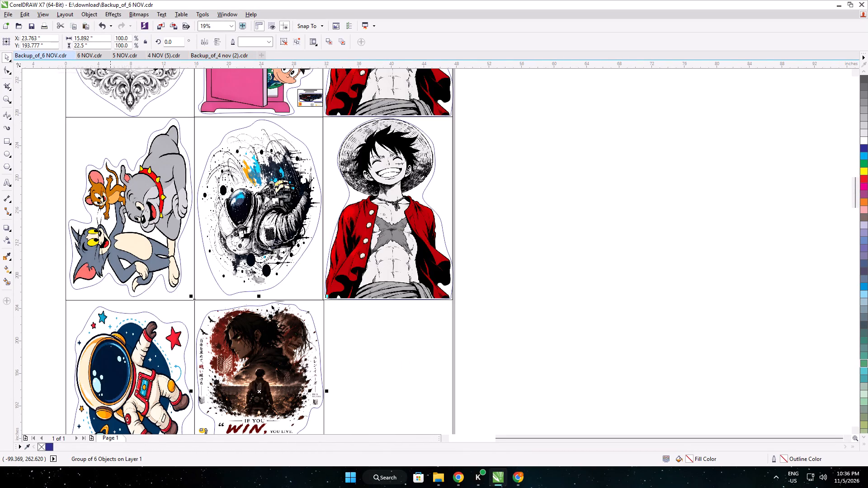
key("ctrl+v")
Move the pasted singing bears sticker off the cartoon astronaut, roughly beside the "Win, Lose, Fight" sticker.
scroll(185, 190, "down", 1)
left_click_drag(166, 267, 203, 279)
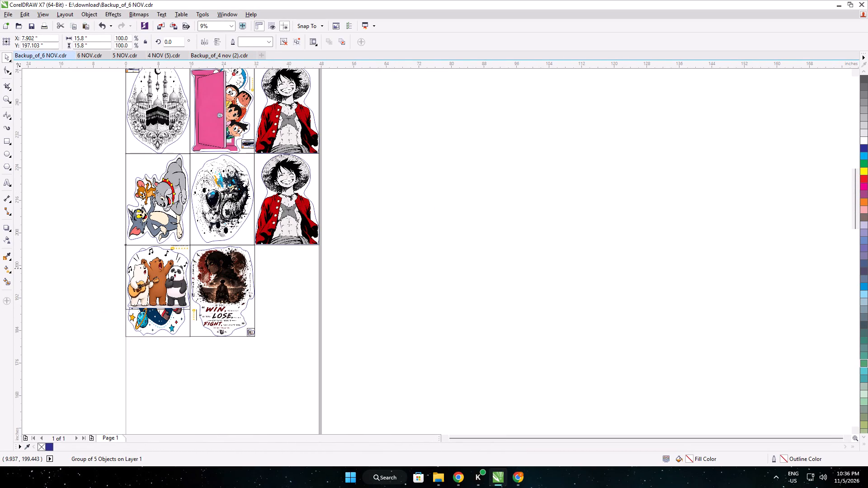
left_click_drag(203, 279, 310, 296)
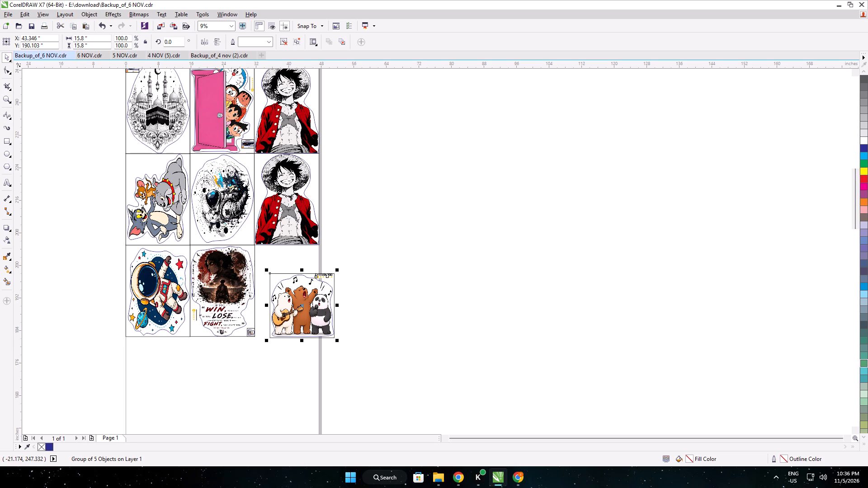
Rotate the singing bears sticker by 90 degrees and set its height to 22.5 inches.
double_click(166, 42)
key("9")
key("0")
key("Return")
double_click(80, 41)
double_click(80, 47)
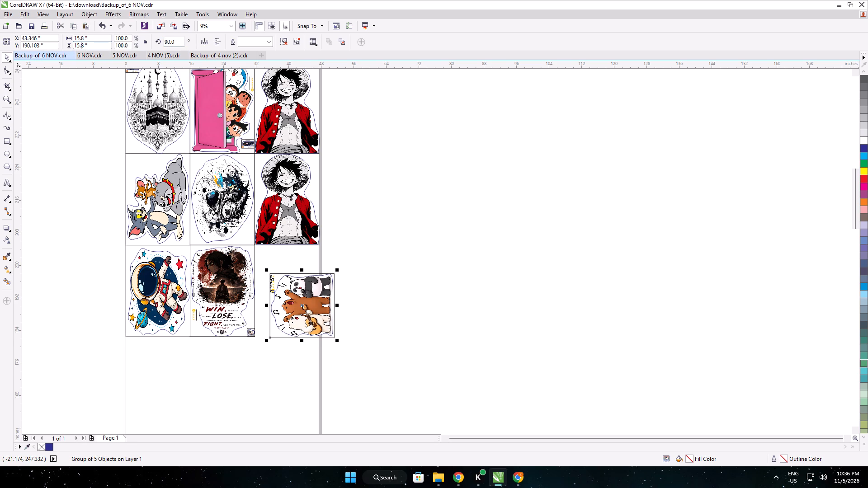
key("2")
key("2")
type(".5")
key("Return")
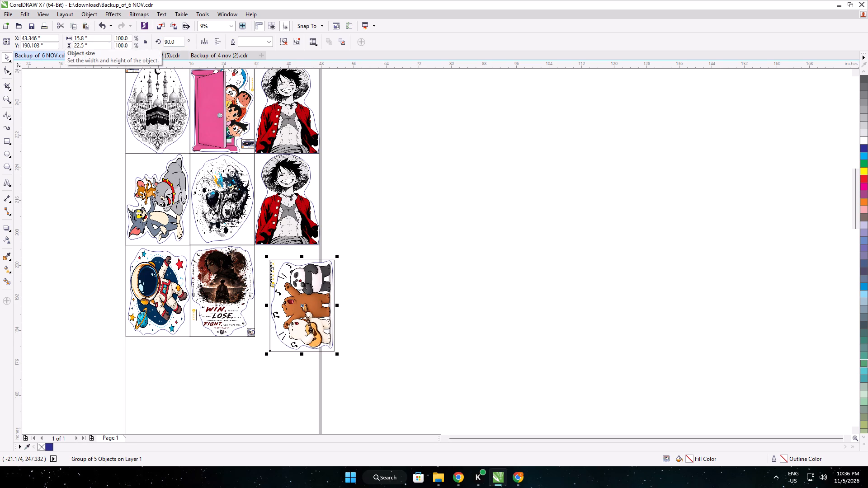
Fit the bears sticker directly below the lower straw-hat pirate, nudging its frame to meet the neighbouring frames.
scroll(283, 265, "up", 2)
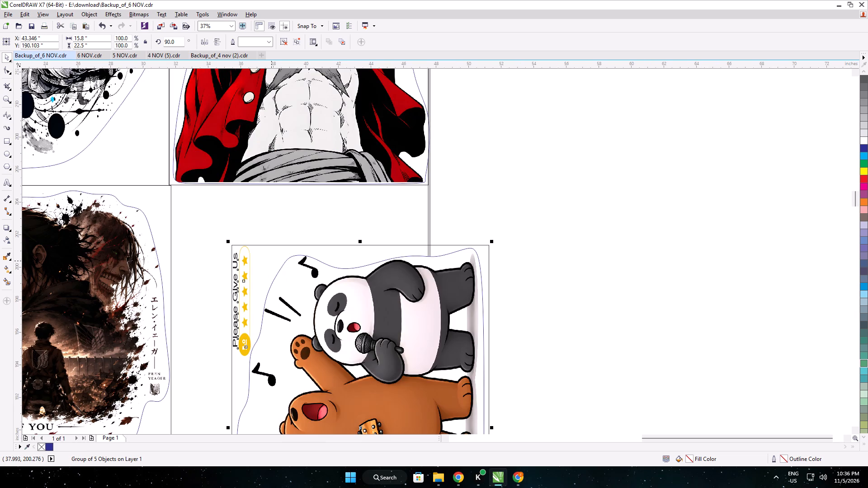
left_click_drag(271, 260, 213, 201)
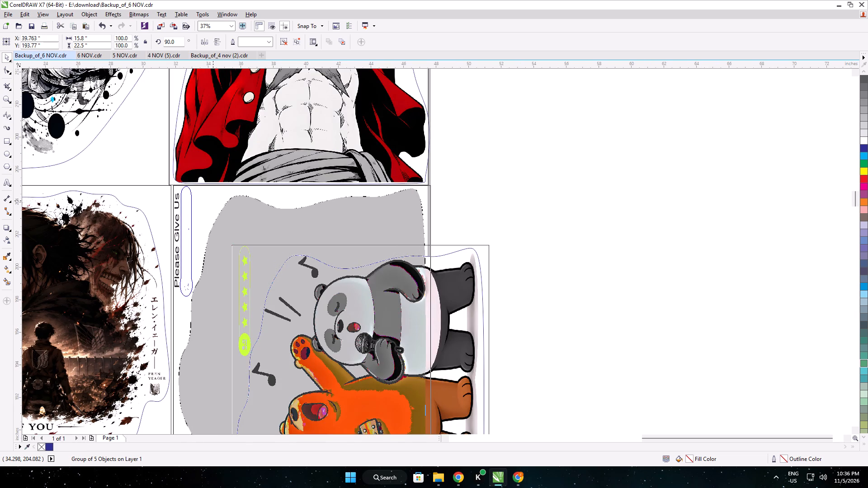
left_click_drag(213, 201, 212, 200)
key("Left")
key("Left")
key("Left")
key("Left")
key("Left")
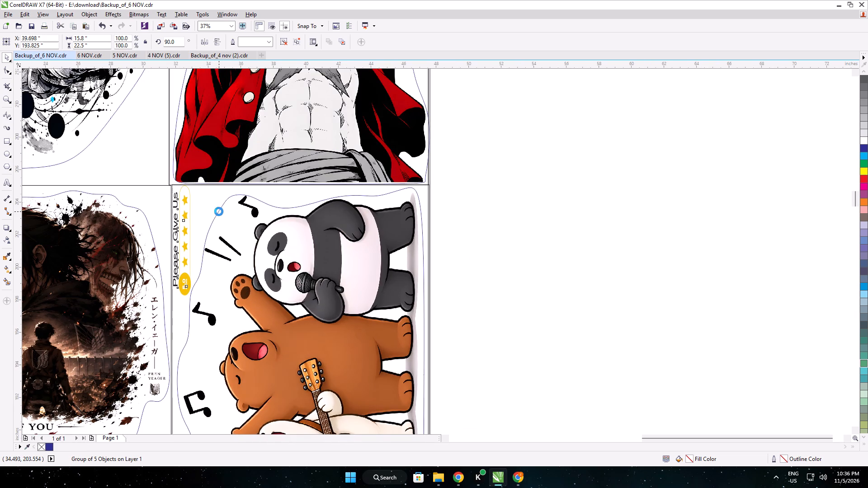
key("Down")
key("Down")
key("Down")
key("Left")
key("Left")
scroll(334, 181, "up", 1)
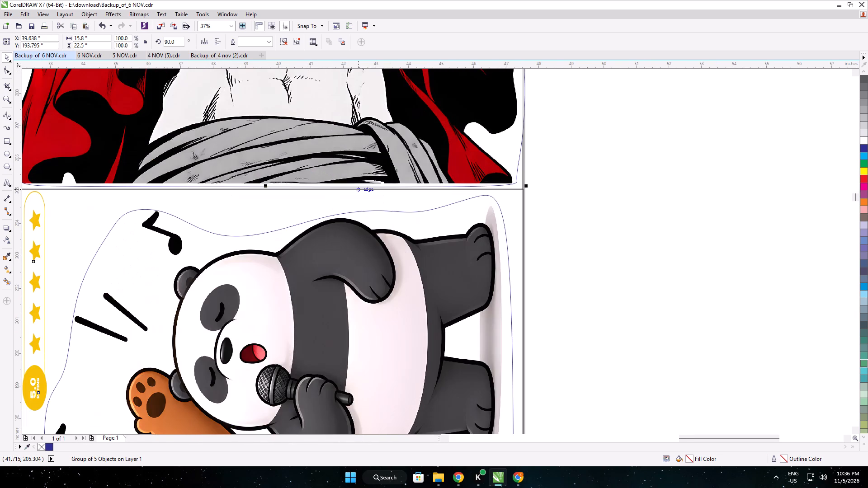
scroll(390, 205, "down", 1)
scroll(426, 280, "down", 1)
middle_click_drag(430, 302, 420, 192)
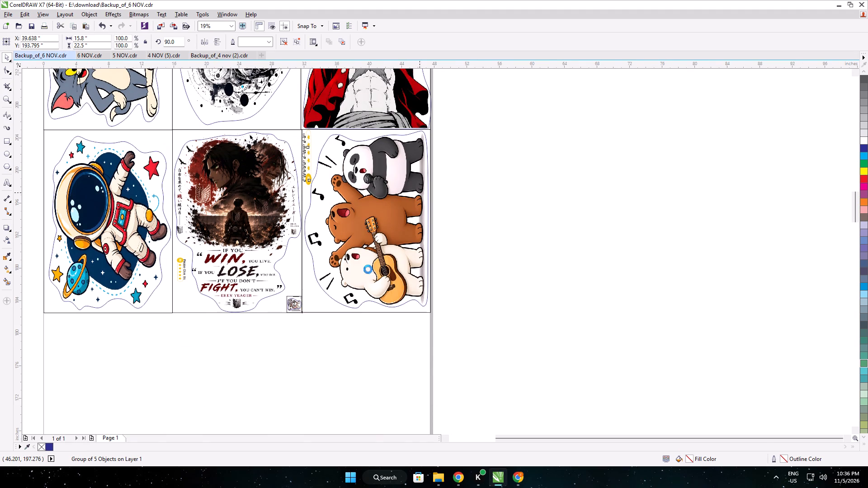
left_click(309, 338)
Check the pending Meesho orders and look through the 6 NOV and 5 NOV sheets for a matching sticker.
left_click(439, 477)
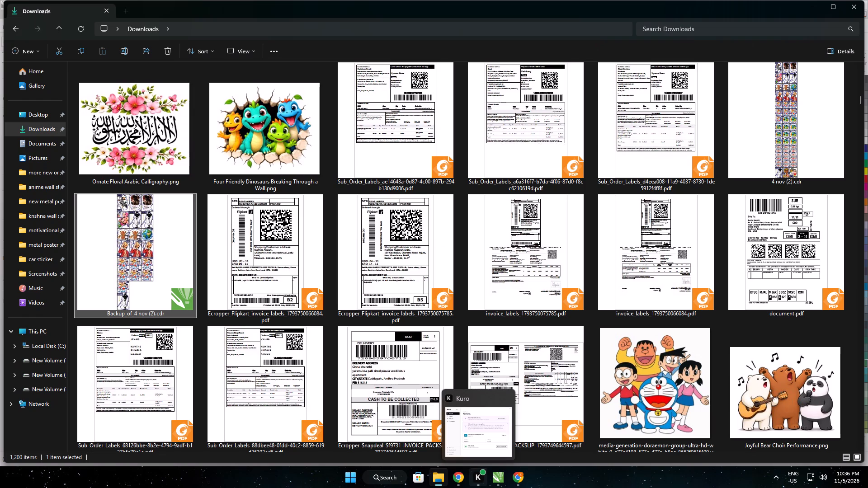
left_click(494, 476)
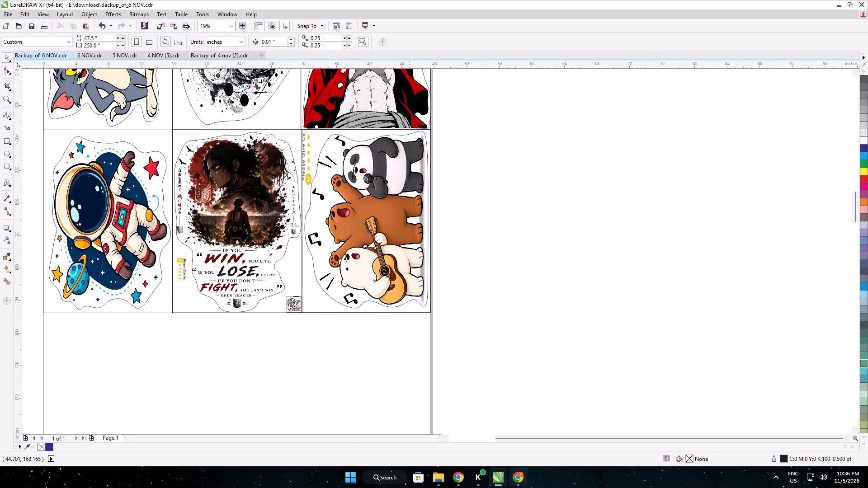
left_click(514, 473)
scroll(553, 330, "down", 1)
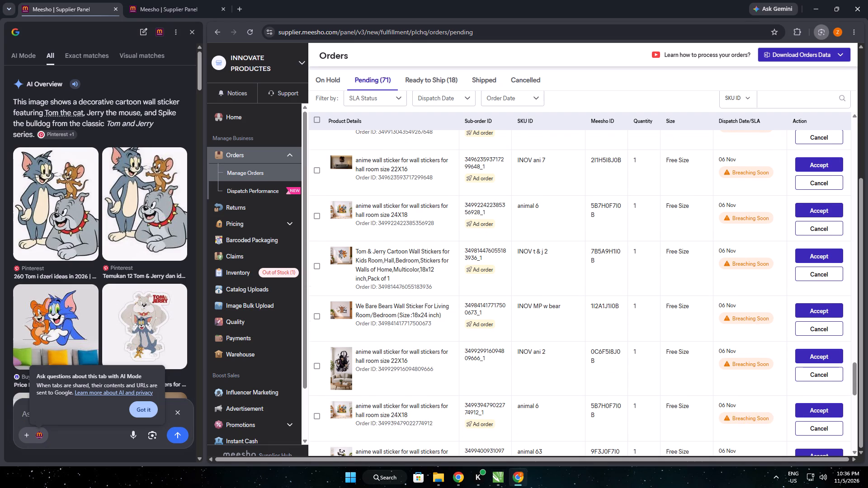
left_click(493, 478)
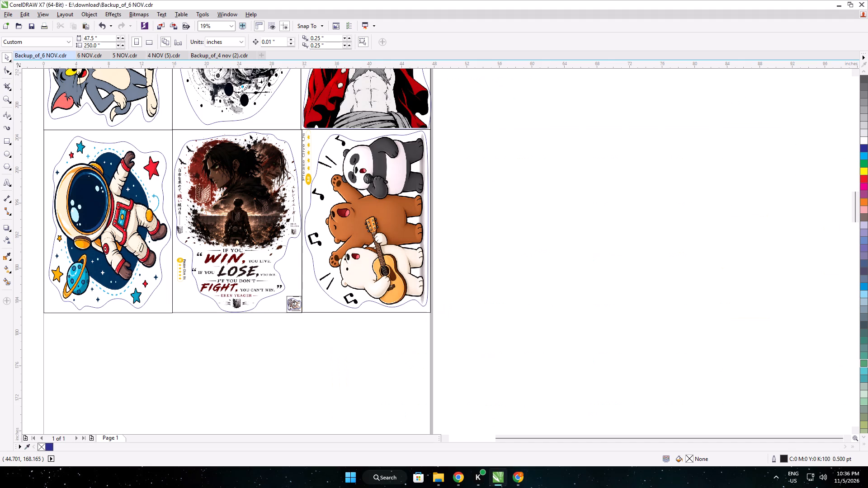
scroll(218, 206, "down", 2)
left_click(88, 55)
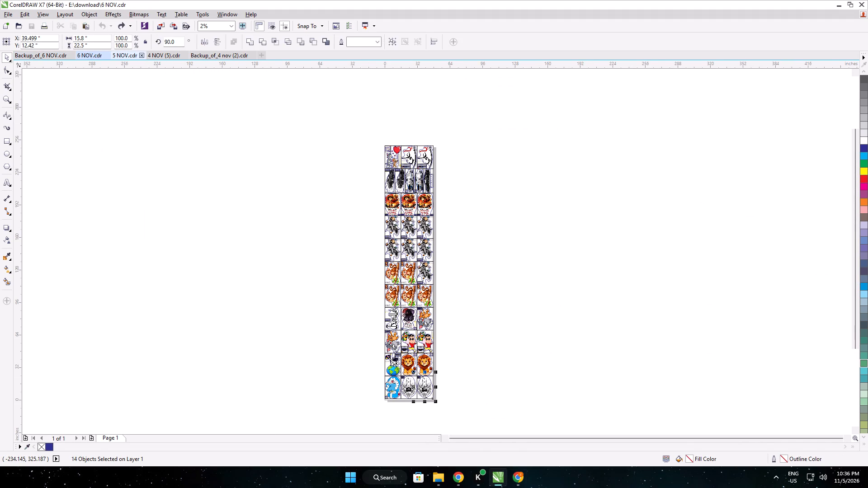
left_click(124, 57)
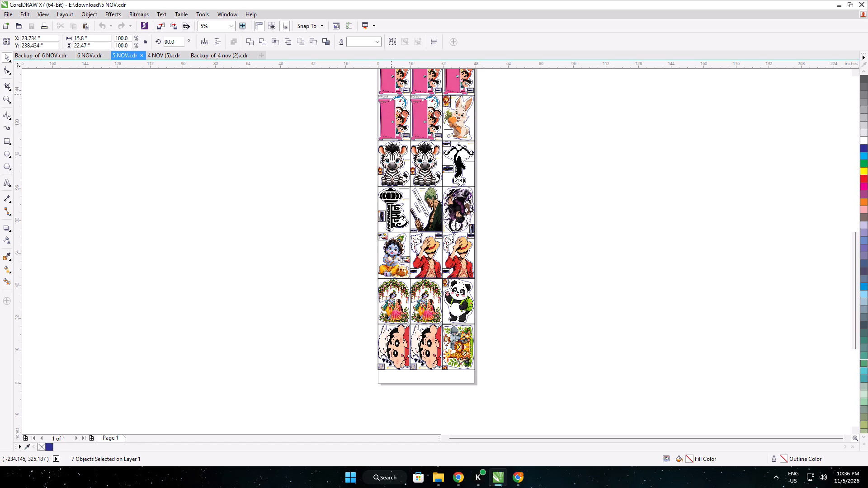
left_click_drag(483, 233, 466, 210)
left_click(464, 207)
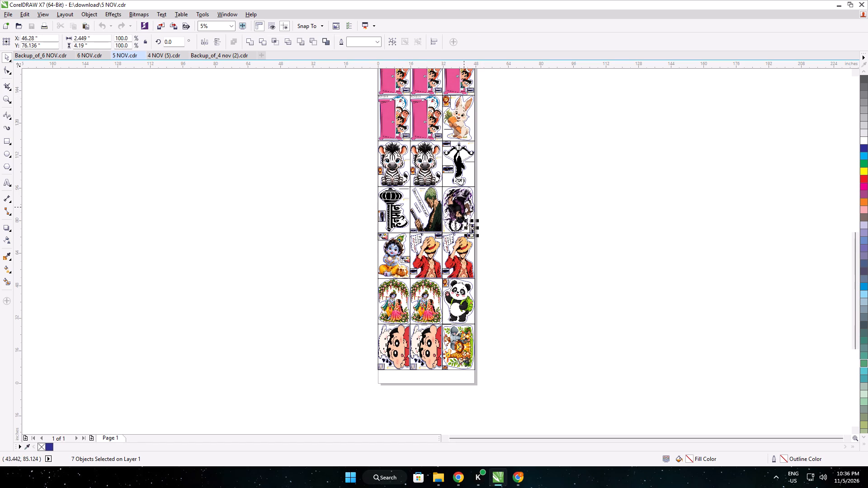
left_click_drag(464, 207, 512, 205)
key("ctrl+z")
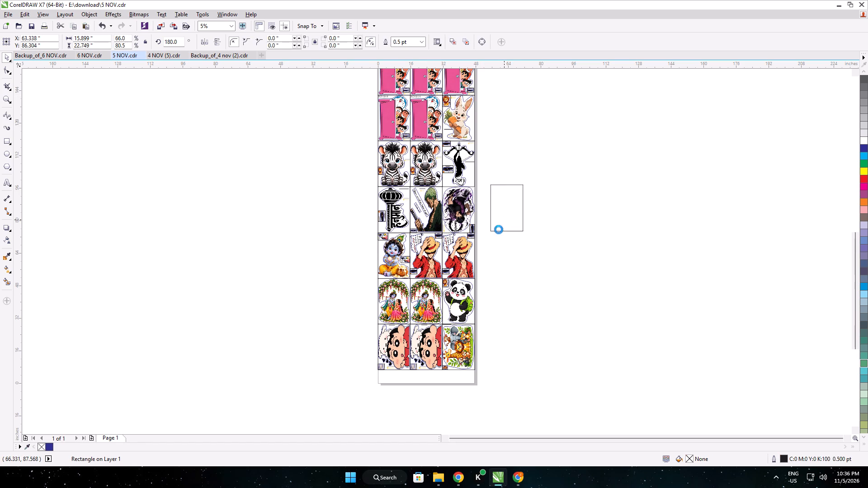
Copy the complete purple ink-splatter swordsman sticker, with its labels and frame, from 5 NOV into Backup_of_6 NOV.
left_click(492, 234)
left_click_drag(492, 235, 440, 186)
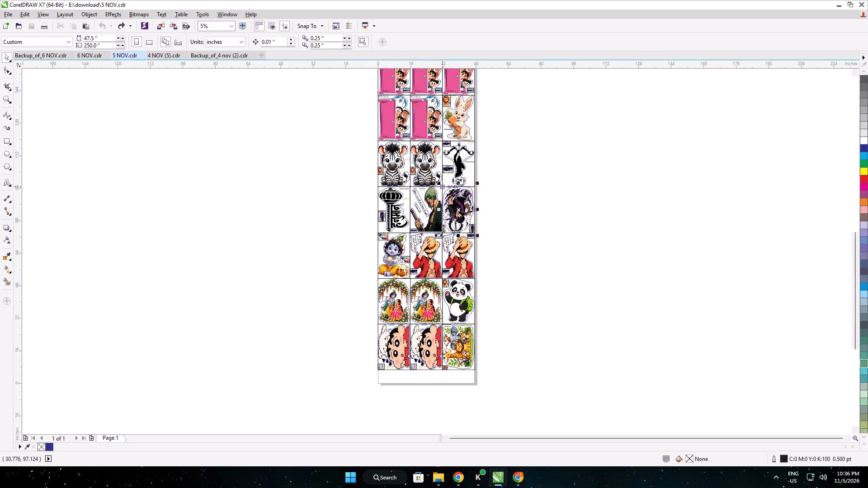
left_click(491, 235)
left_click_drag(490, 240, 439, 184)
left_click(489, 240)
left_click_drag(481, 239, 473, 233)
scroll(478, 233, "up", 1)
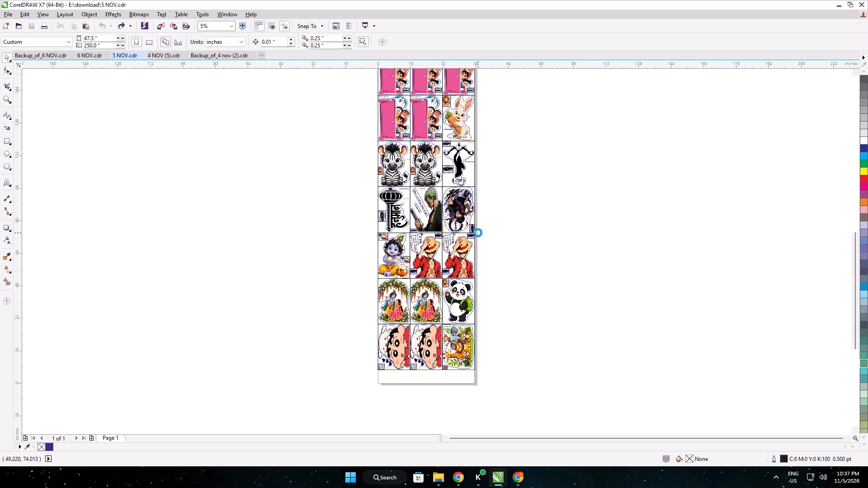
scroll(478, 233, "up", 1)
left_click_drag(480, 236, 409, 189)
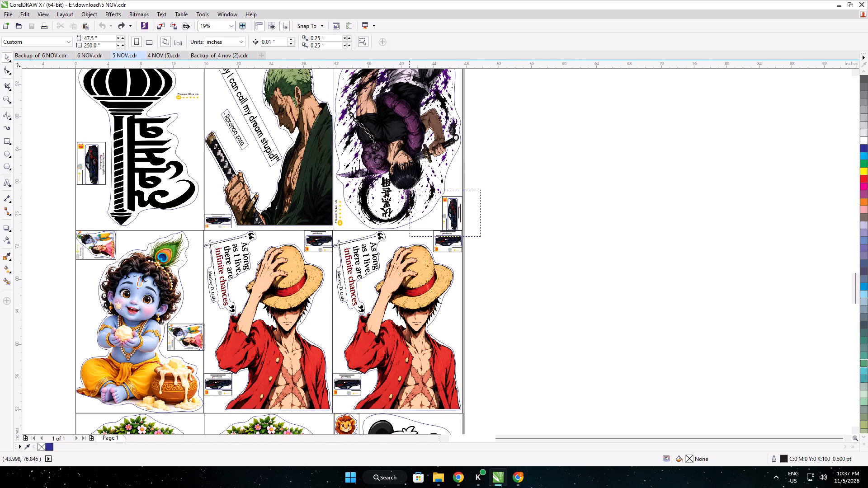
left_click_drag(409, 189, 328, 93)
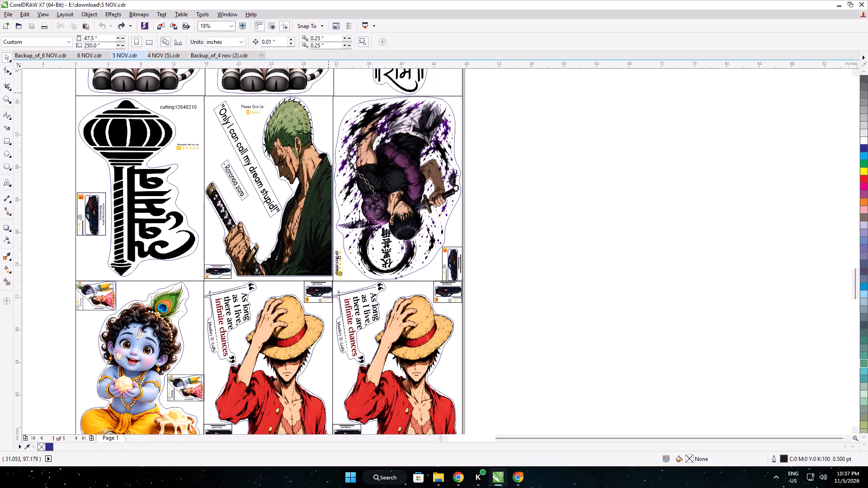
key("ctrl+c")
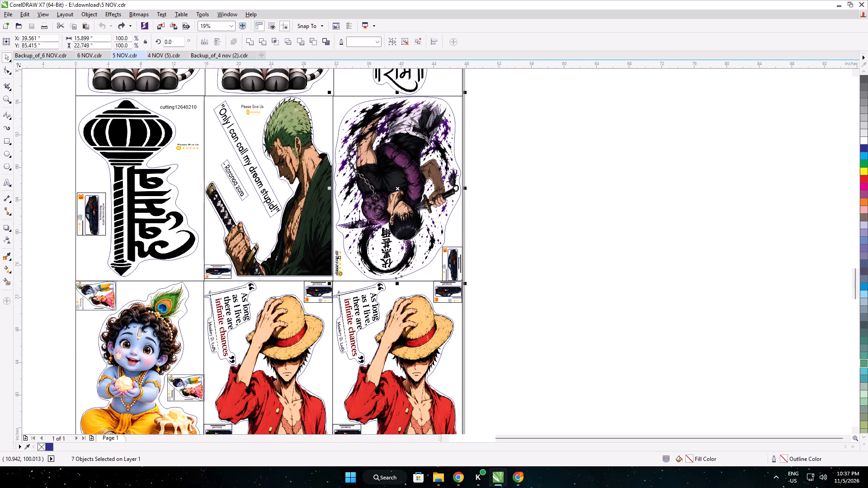
left_click(58, 57)
key("ctrl+v")
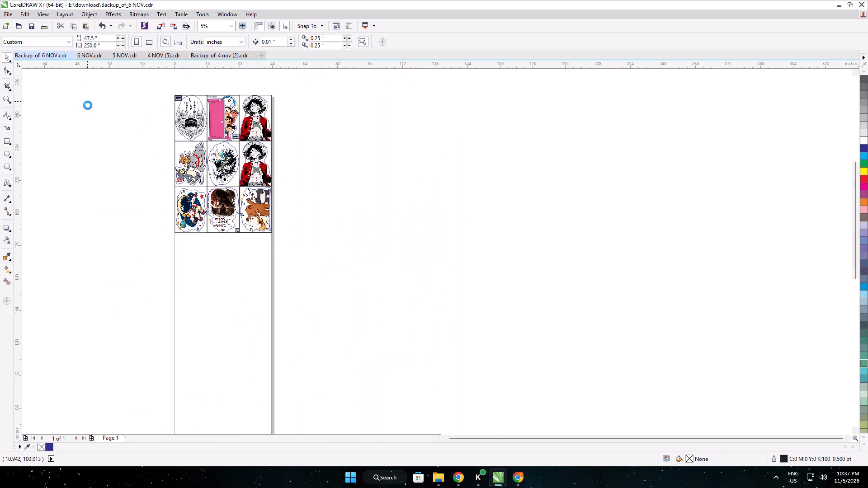
Fit the purple ink-splatter swordsman sticker directly below the colourful astronaut sticker, nudging its frame to meet the neighbouring frame and page edge.
left_click_drag(254, 421, 191, 256)
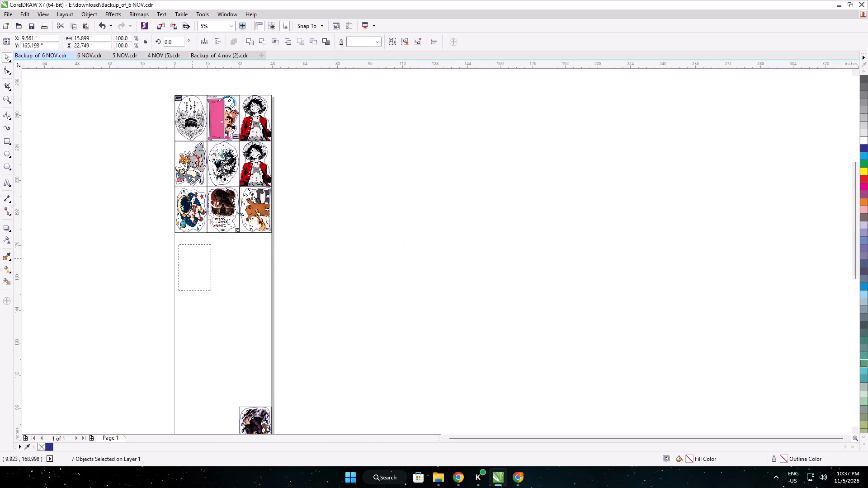
left_click_drag(191, 256, 189, 251)
scroll(182, 246, "up", 5)
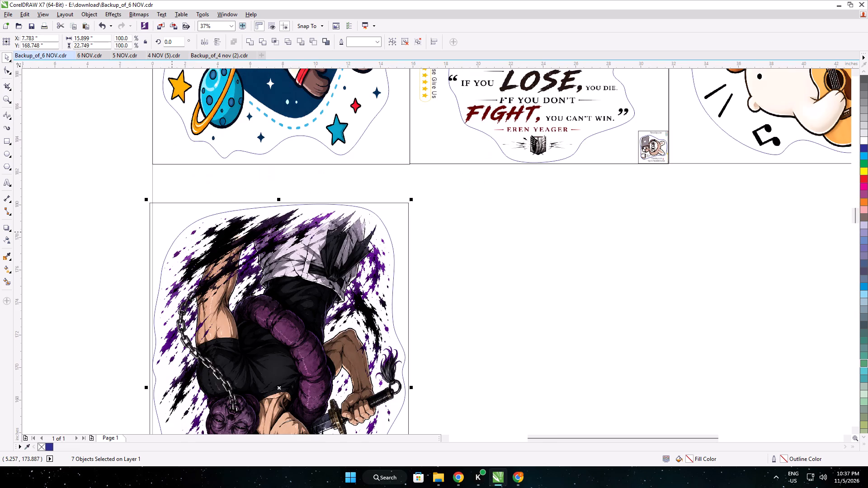
left_click_drag(172, 232, 174, 194)
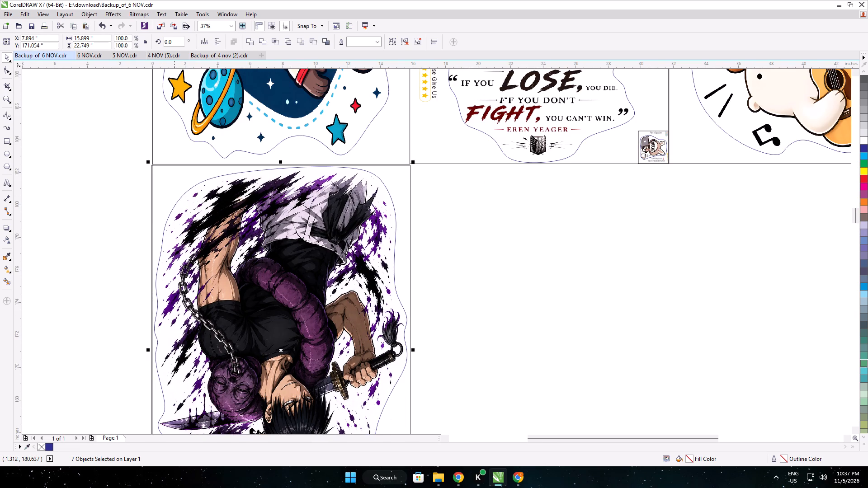
key("Up")
key("Up")
key("Right")
key("Right")
key("Right")
scroll(151, 160, "up", 1)
key("Right")
key("Right")
key("Right")
key("Right")
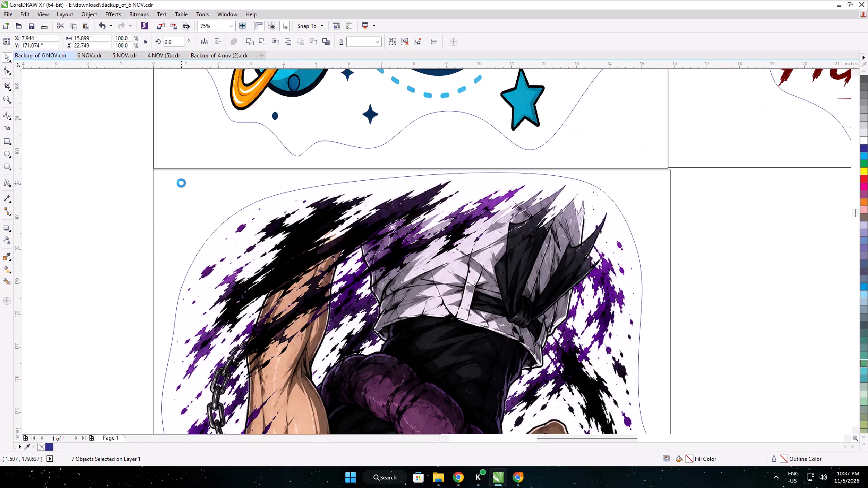
key("Up")
key("Up")
key("Up")
key("Left")
key("Up")
key("Right")
scroll(182, 184, "down", 2)
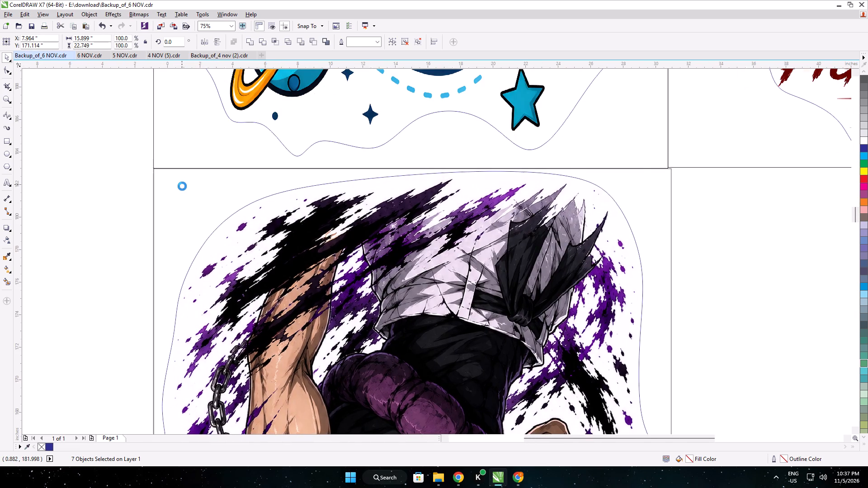
Duplicate the swordsman sticker and fit the copy beside it, directly below the Eren Yeager quote sticker, nudging the frames together.
scroll(185, 190, "down", 1)
scroll(258, 270, "down", 1)
scroll(261, 247, "up", 2)
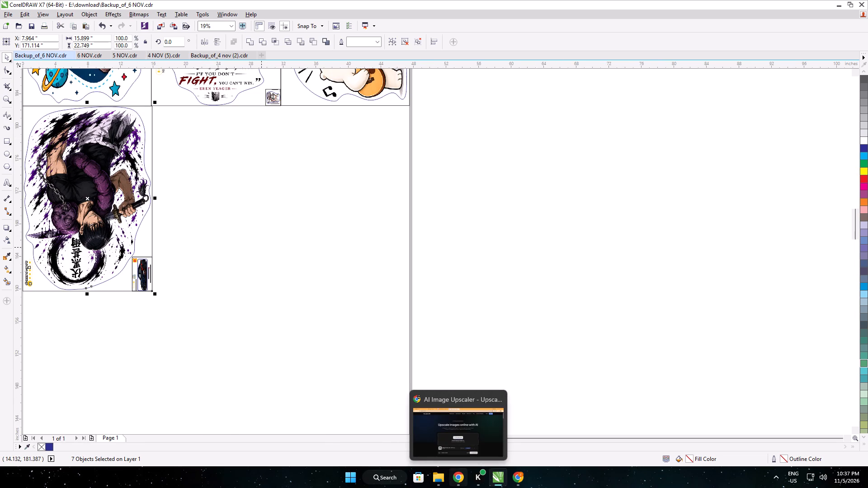
key("ctrl+d")
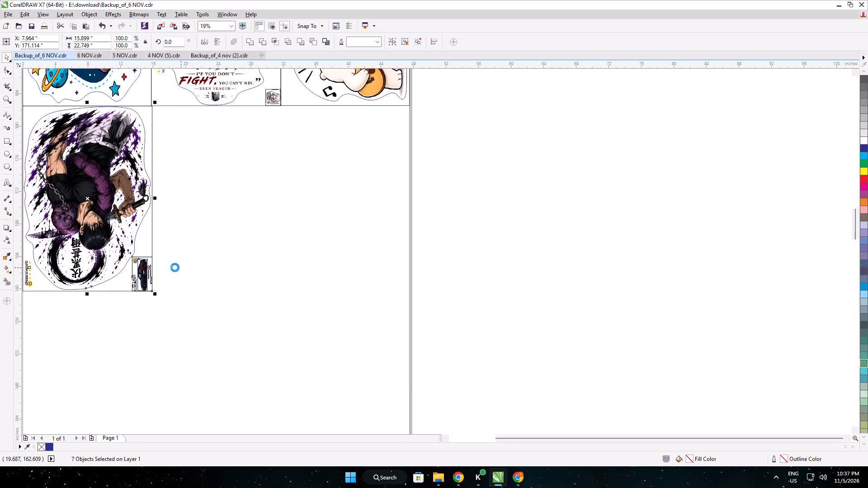
left_click_drag(110, 208, 238, 209)
scroll(159, 106, "up", 5)
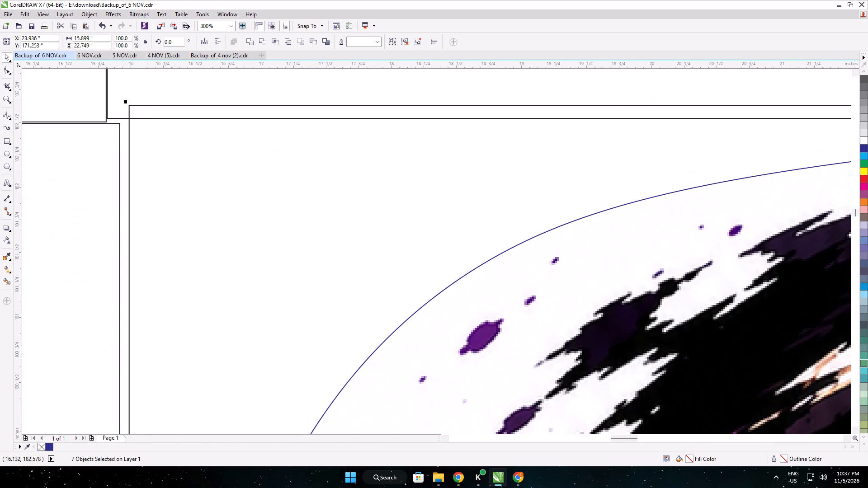
key("Down")
key("Left")
key("Down")
key("Down")
key("Left")
key("Down")
key("Left")
key("Left")
key("Left")
key("Down")
key("Left")
key("Down")
key("Left")
key("Down")
key("Left")
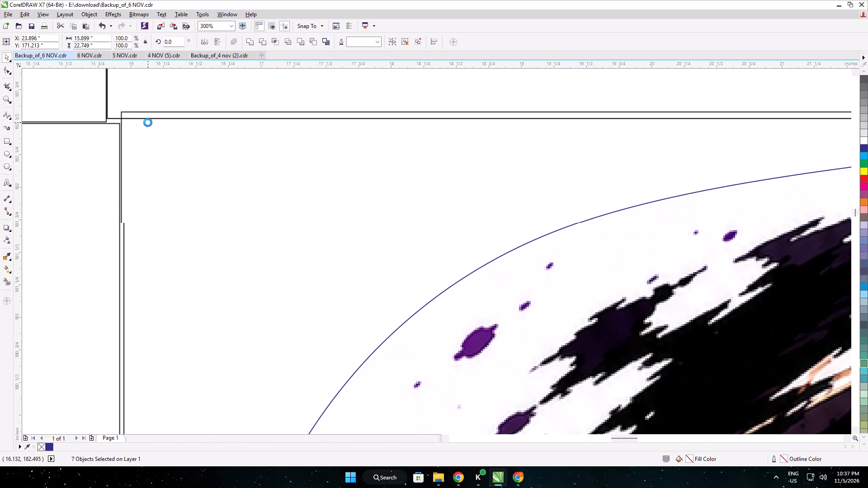
key("Down")
key("Down")
key("Down")
key("Down")
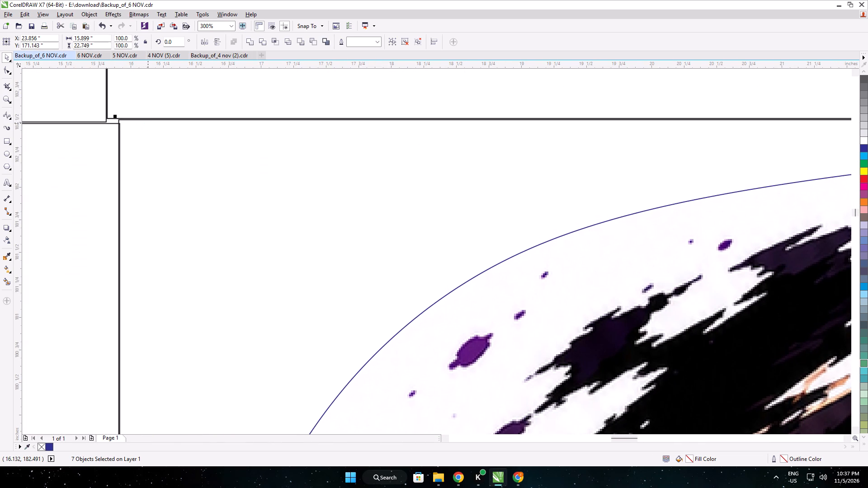
key("Down")
key("Down")
key("Down")
key("Down")
key("Right")
key("Up")
scroll(148, 129, "down", 3)
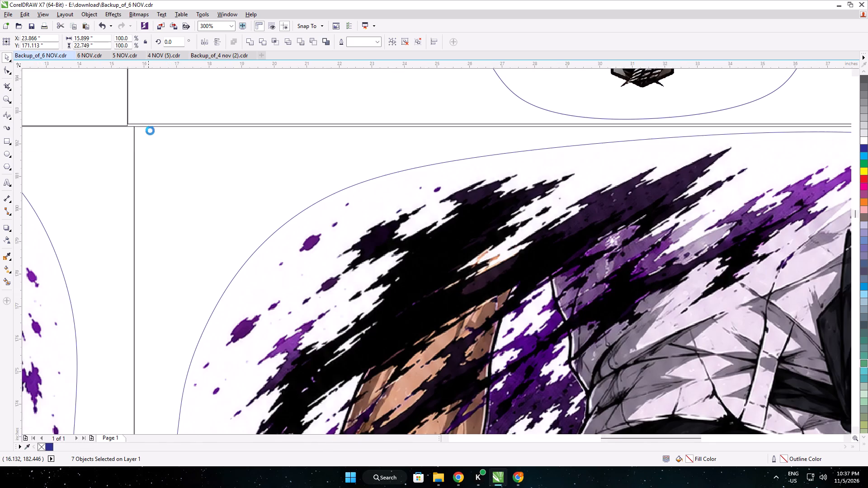
Recheck the pending Meesho orders of the INNOVATE PRODUCTES account.
left_click(457, 479)
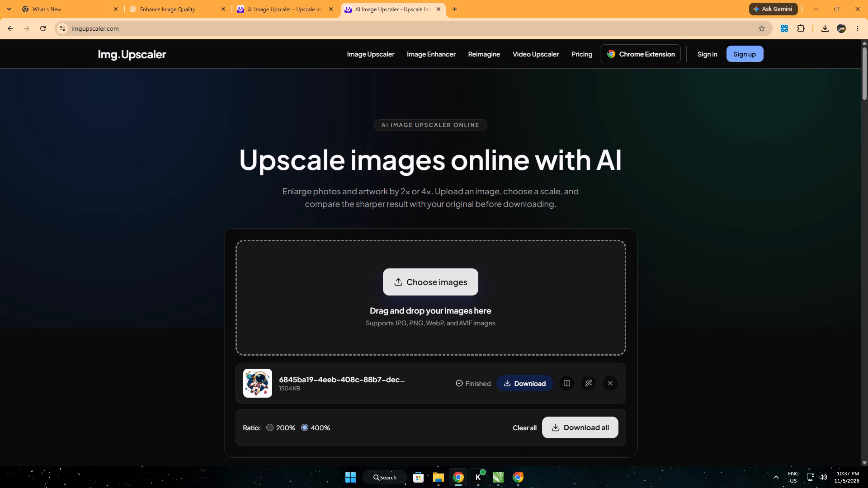
left_click(519, 478)
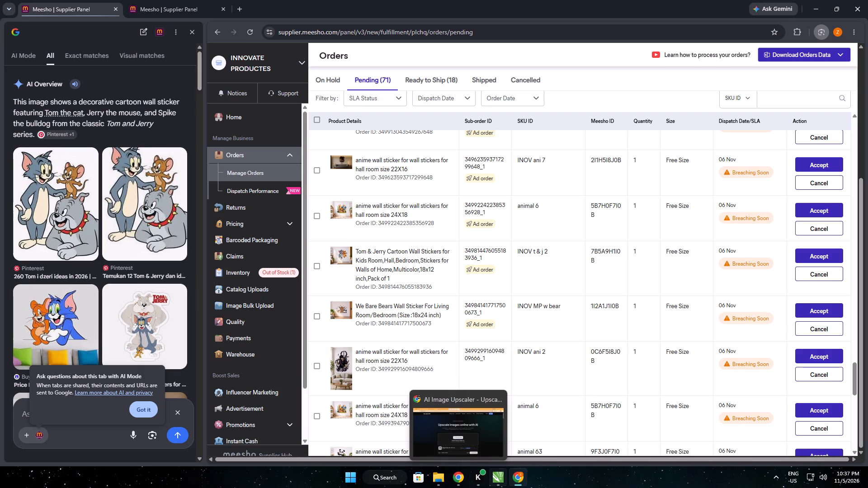
left_click(441, 478)
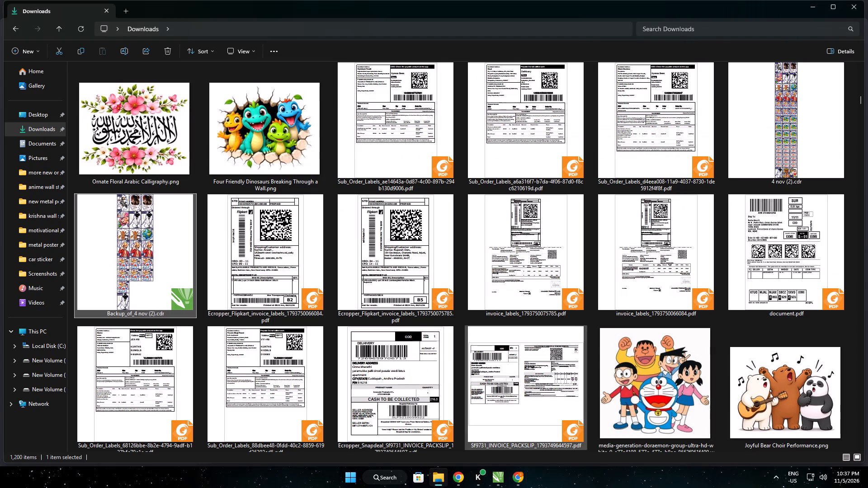
left_click(509, 476)
scroll(424, 344, "down", 3)
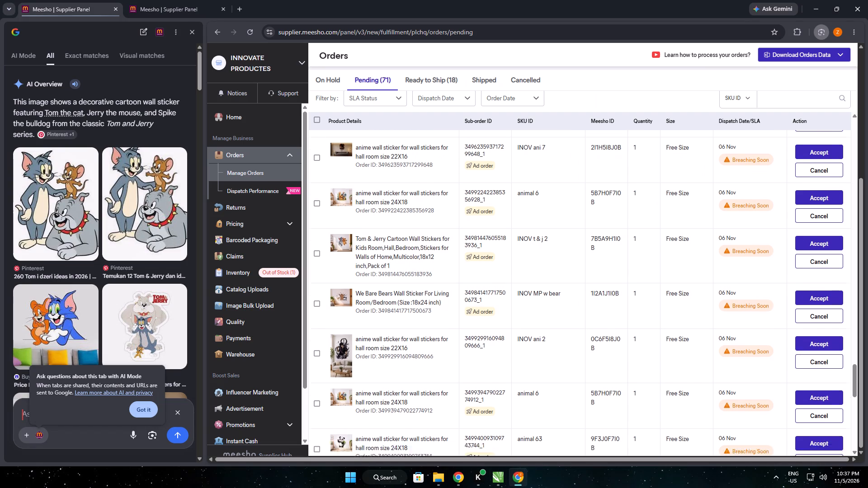
scroll(425, 345, "up", 3)
Open the TREND BRIDGE Meesho supplier panel in the other browser window and examine its pending and ready-to-ship orders.
left_click(459, 473)
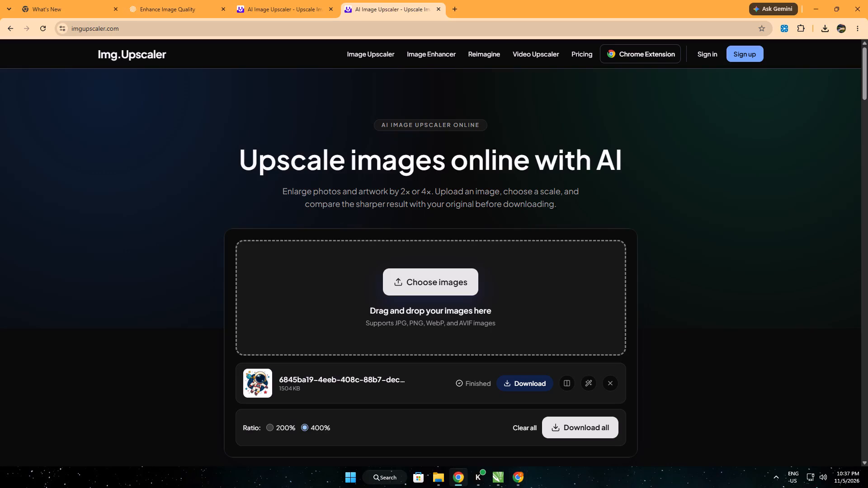
left_click(83, 1)
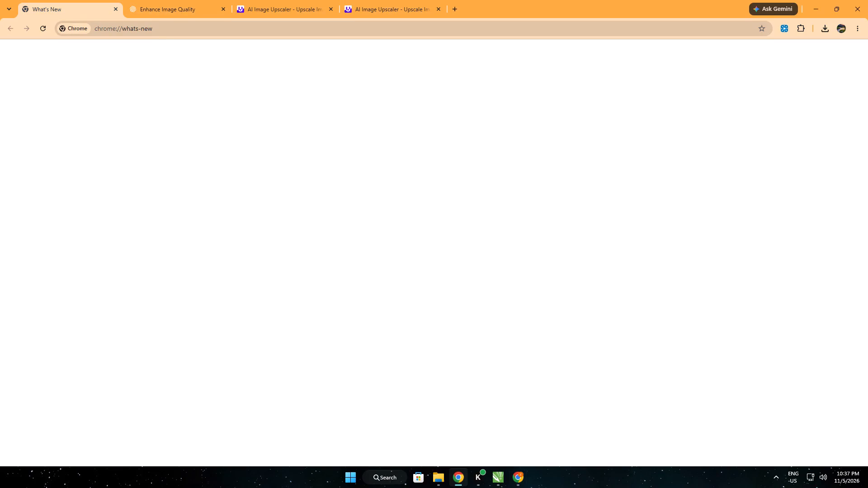
left_click(131, 29)
key("m")
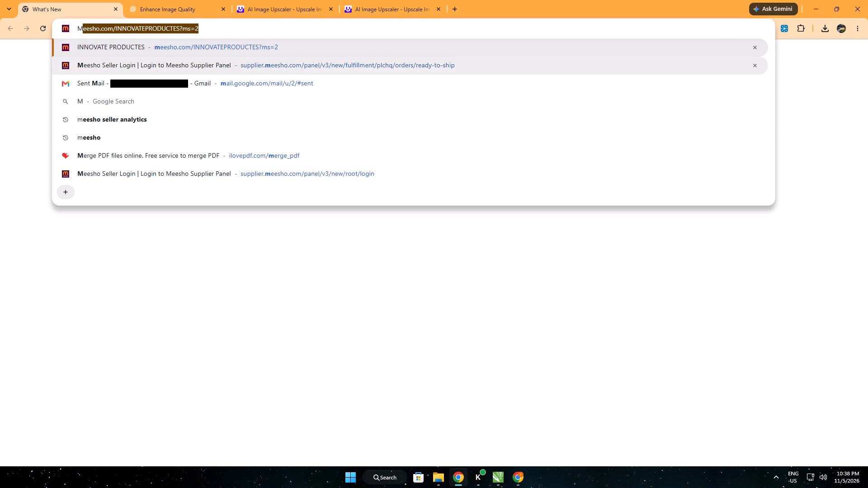
left_click(142, 61)
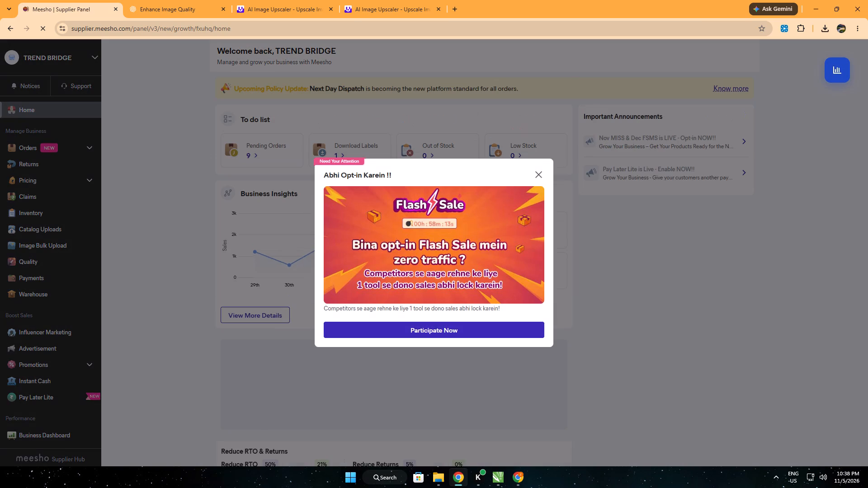
left_click(541, 177)
left_click(266, 158)
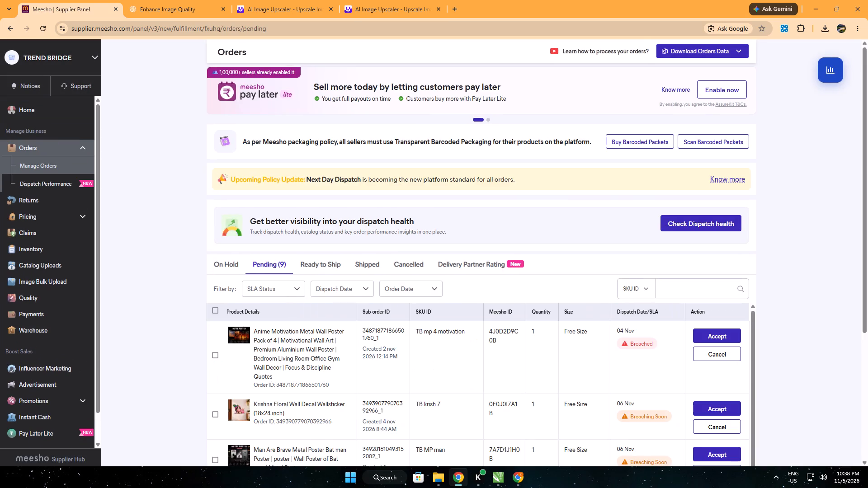
scroll(171, 201, "down", 4)
scroll(274, 264, "down", 6)
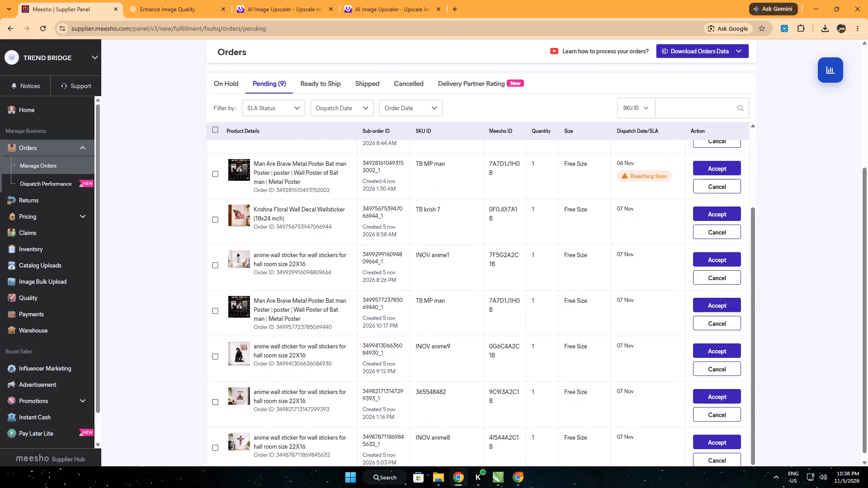
left_click(330, 91)
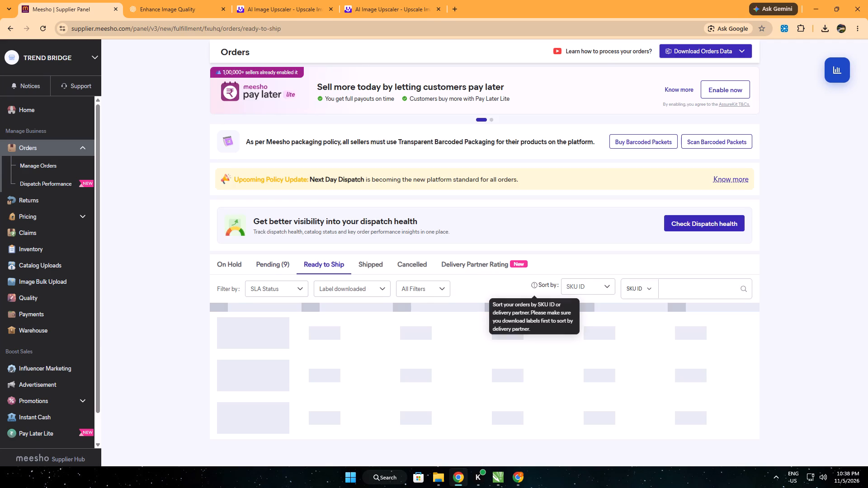
scroll(177, 178, "down", 7)
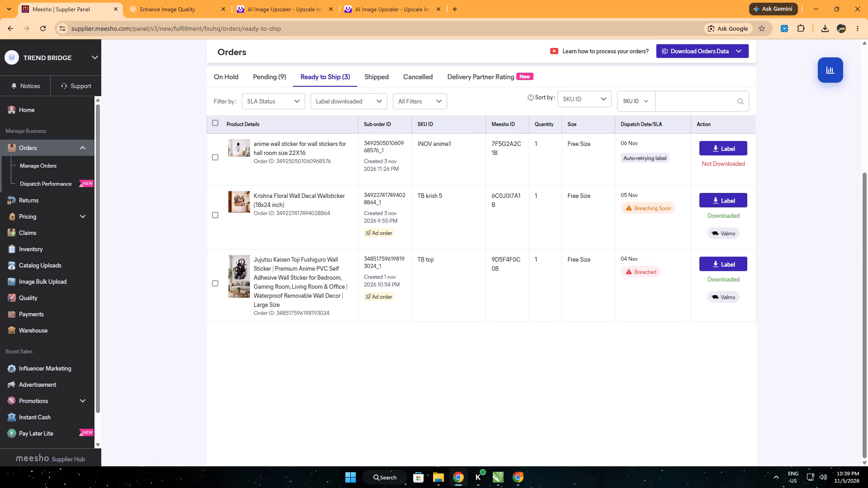
Return to CorelDRAW and import Tender Yashoda and Krishna Embrace.png from Downloads, placing it on the empty area beside the page.
left_click(498, 479)
scroll(487, 342, "down", 2)
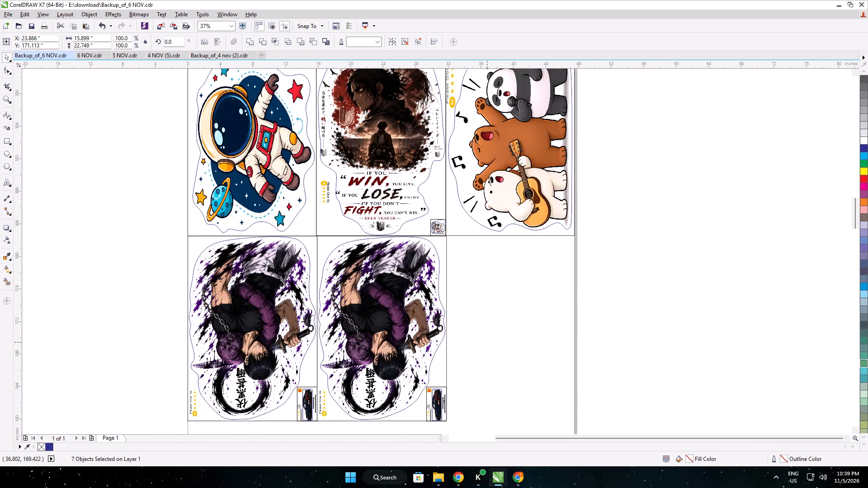
key("ctrl+i")
scroll(447, 180, "down", 3)
scroll(488, 206, "down", 1)
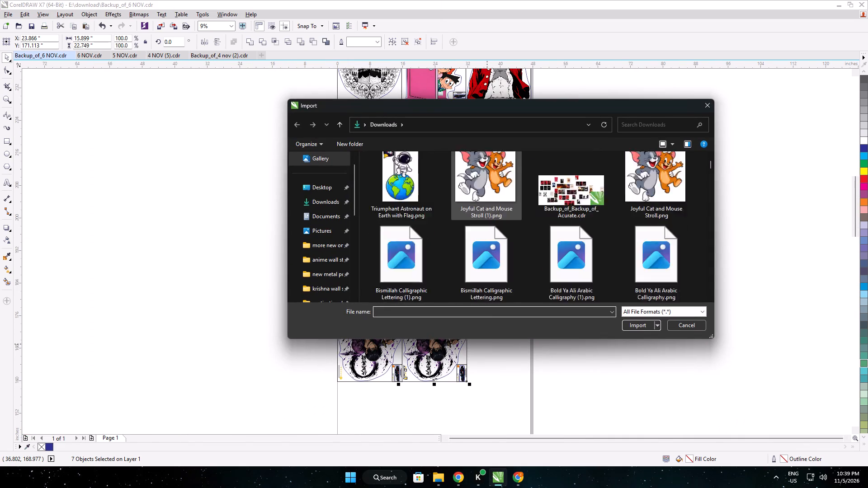
scroll(489, 206, "down", 1)
scroll(533, 229, "down", 6)
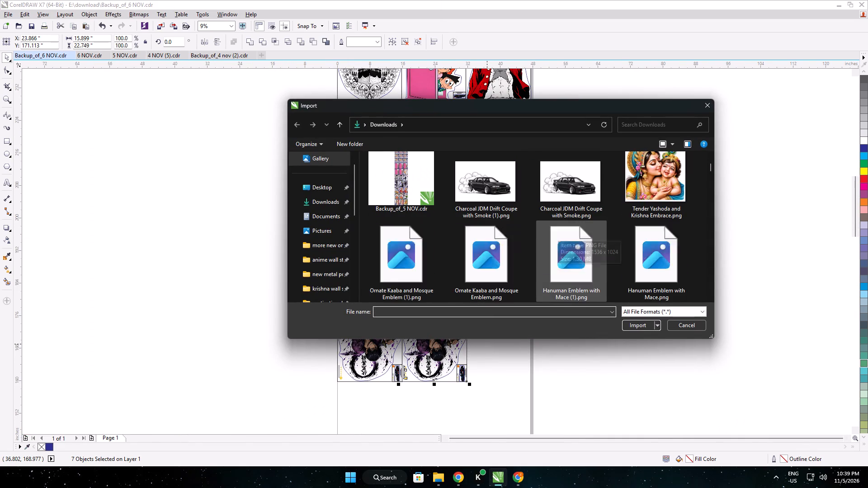
left_click(657, 193)
left_click(627, 323)
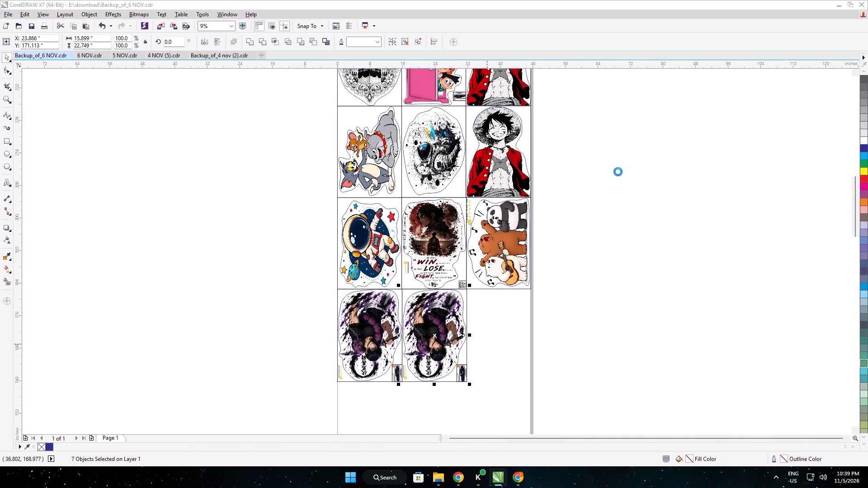
left_click(609, 132)
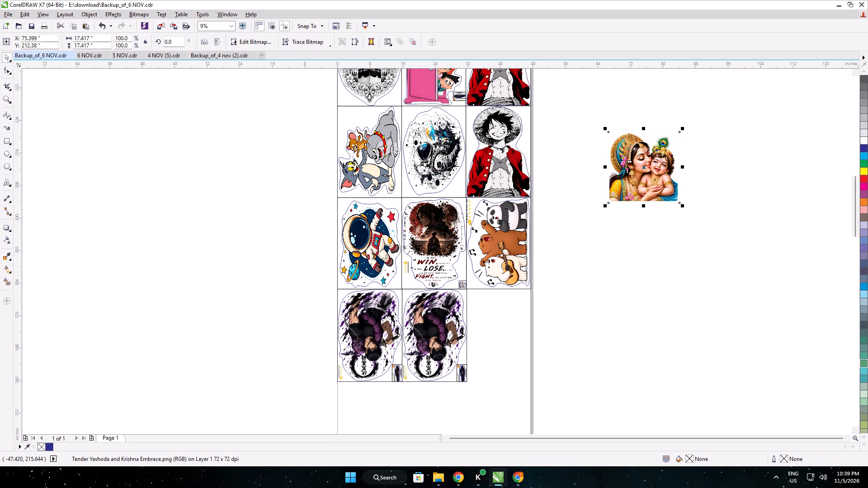
Begin a B-spline cut outline beside the mother's forehead, tracing around her crown and down past her hair to the shoulder.
left_click(6, 112)
scroll(626, 150, "up", 1)
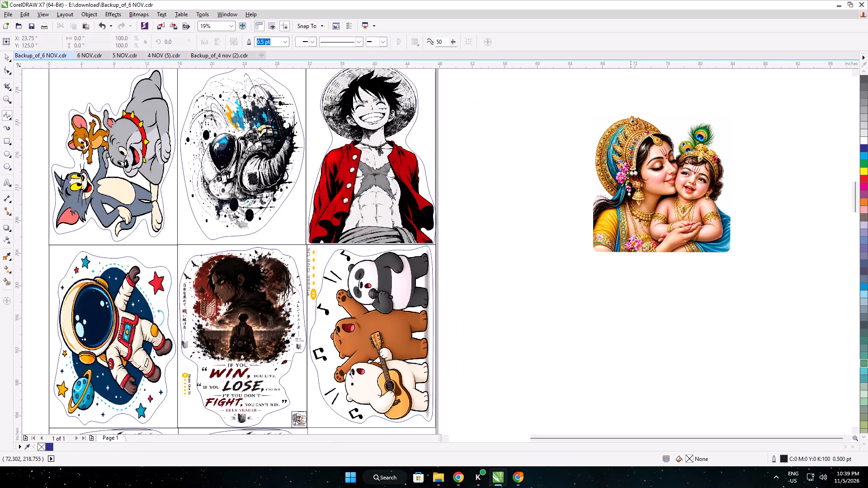
scroll(614, 136, "up", 1)
left_click(711, 124)
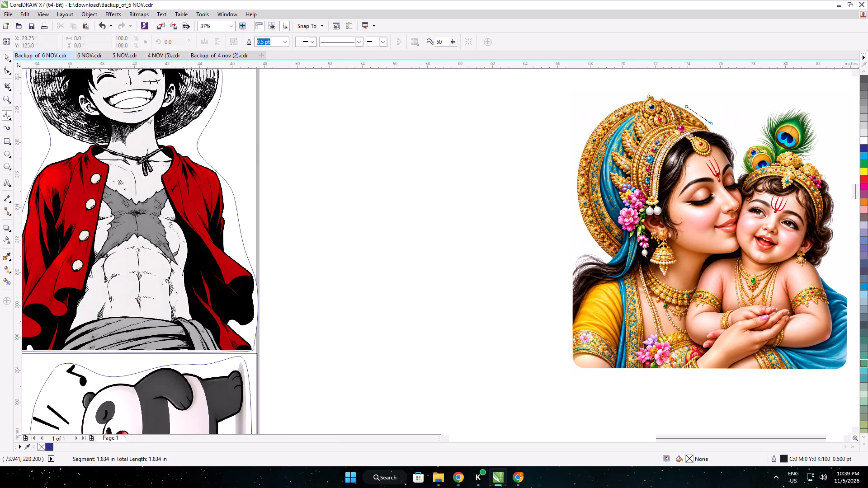
left_click(682, 103)
left_click(671, 97)
left_click(659, 89)
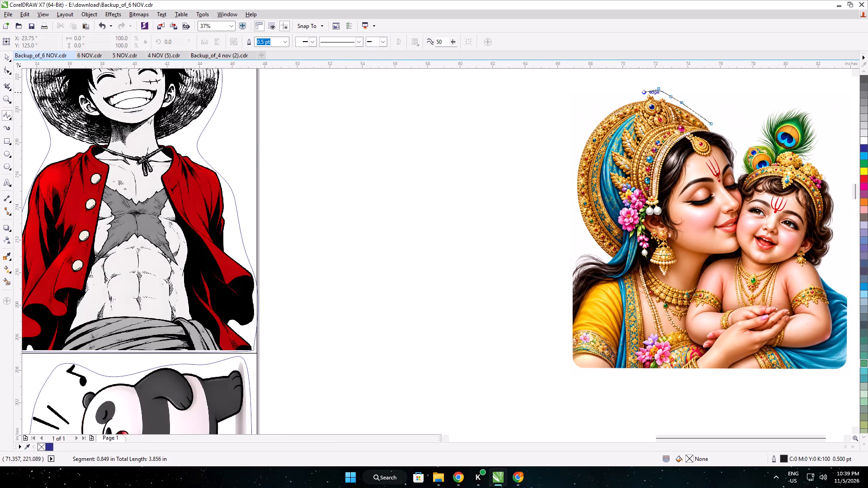
left_click(642, 94)
left_click(628, 104)
left_click(610, 107)
left_click(595, 123)
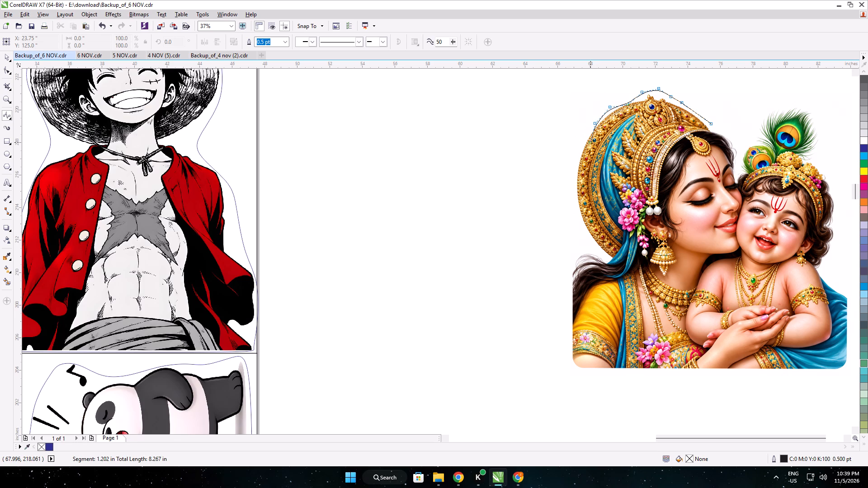
left_click(578, 143)
left_click(568, 179)
left_click(576, 222)
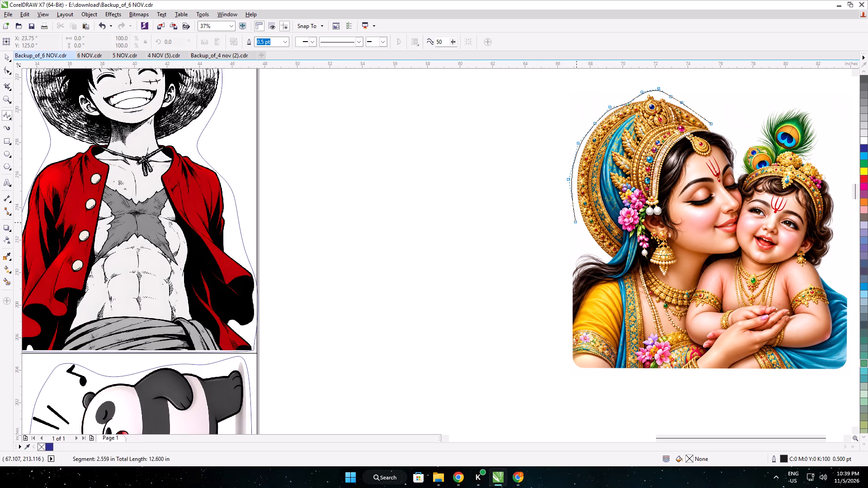
left_click(591, 248)
left_click(570, 252)
left_click(561, 284)
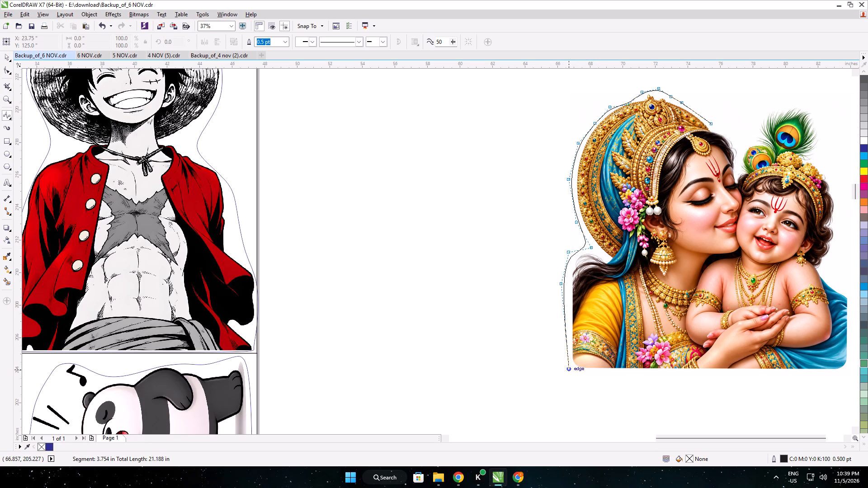
Continue the cut outline along the artwork's bottom edge, around the far corner and up beside Krishna's arm and curls.
left_click(566, 373)
left_click(586, 373)
left_click(689, 376)
left_click(768, 373)
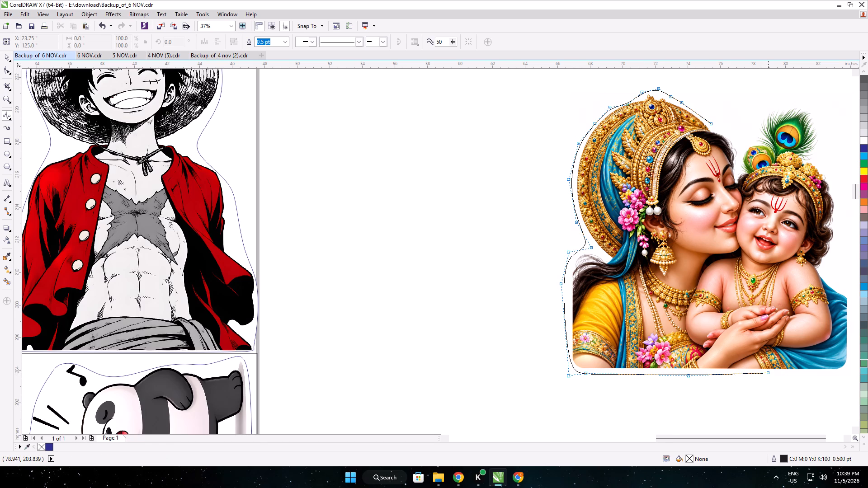
middle_click_drag(769, 372, 368, 282)
left_click(419, 287)
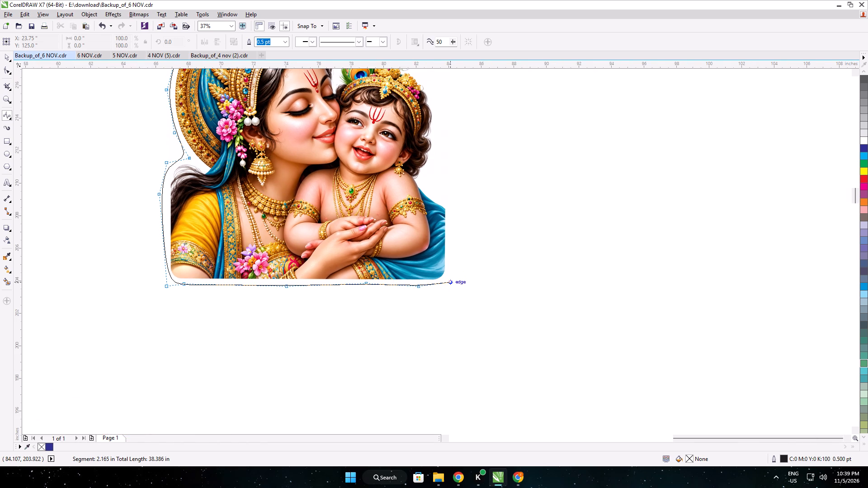
left_click(448, 283)
left_click(453, 244)
left_click(449, 202)
left_click(425, 184)
left_click(419, 174)
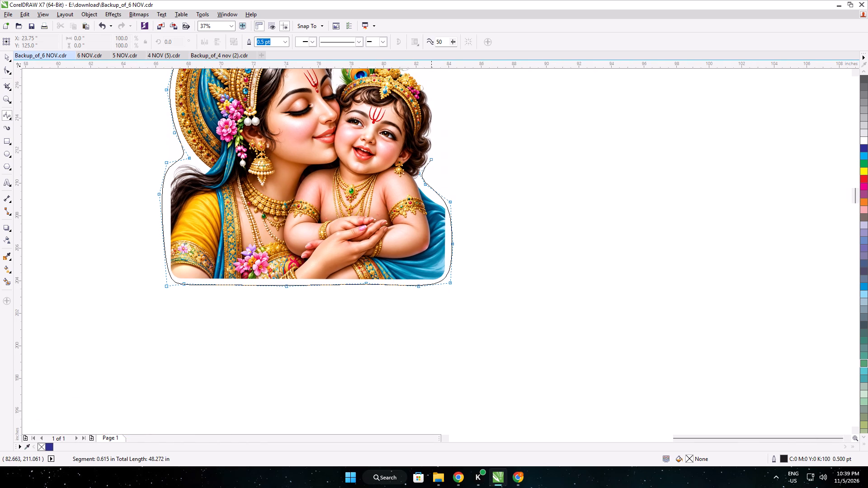
left_click(432, 158)
left_click(442, 132)
left_click(432, 96)
Trace the cut outline around Krishna's headdress and peacock feather, closing it at the starting point by the mother's crown.
scroll(432, 96, "up", 1)
middle_click_drag(436, 101, 448, 203)
left_click(432, 177)
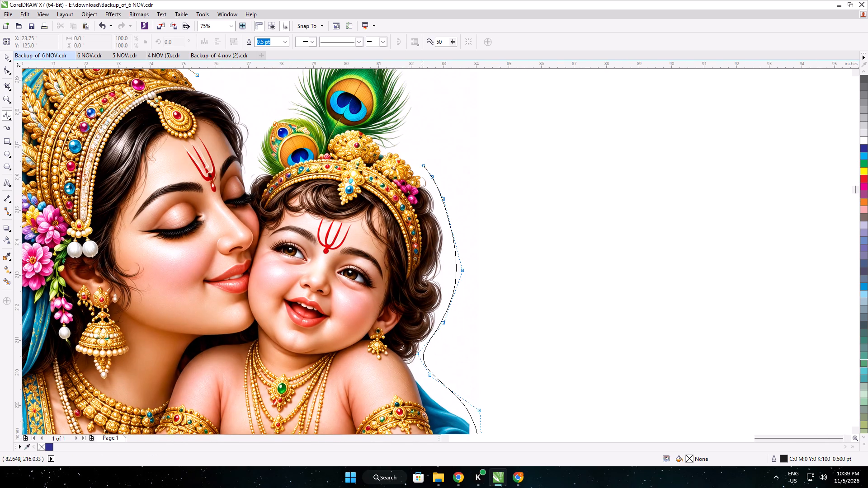
left_click(417, 157)
left_click(405, 148)
left_click(420, 116)
middle_click_drag(425, 122, 437, 289)
left_click(429, 247)
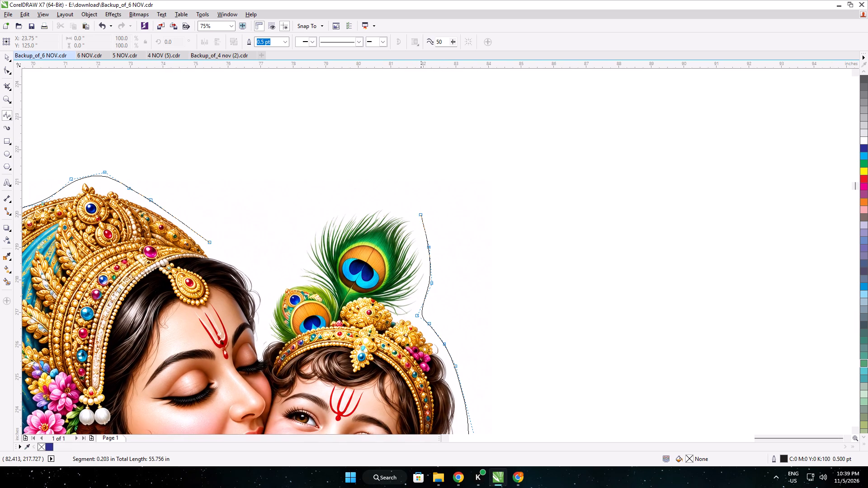
left_click(420, 213)
left_click(396, 197)
left_click(325, 208)
left_click(293, 237)
left_click(281, 273)
left_click_drag(256, 270, 257, 264)
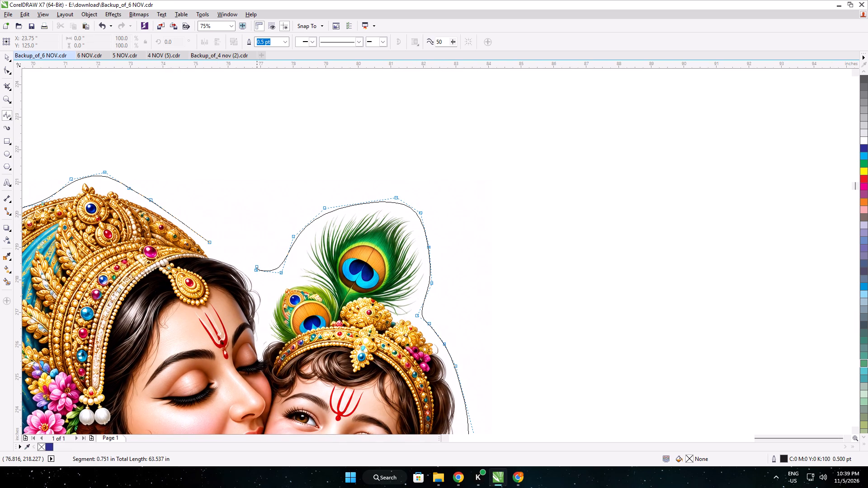
left_click_drag(257, 264, 257, 260)
left_click(227, 244)
left_click(211, 241)
scroll(241, 226, "down", 4)
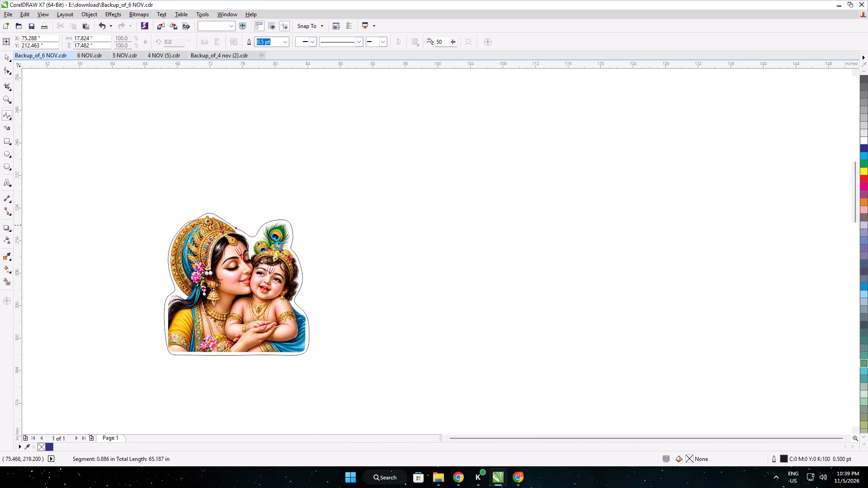
Intersect the Yashoda and Krishna image with its cut outline.
left_click(5, 57)
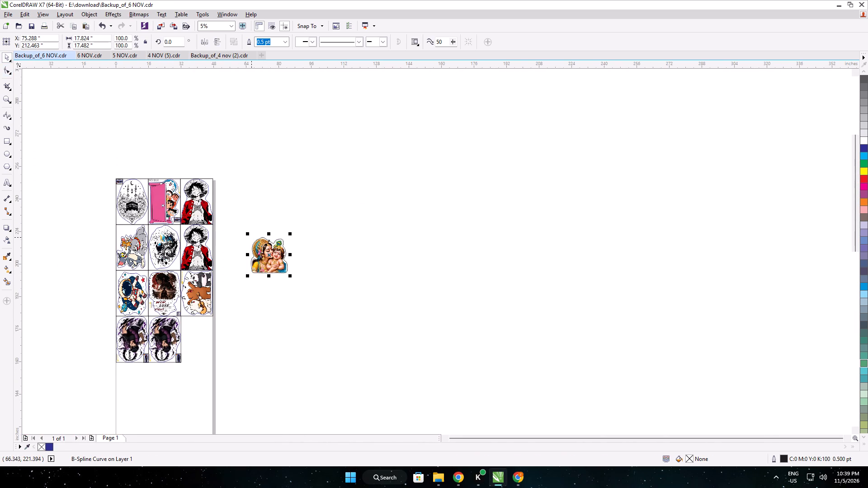
scroll(251, 237, "up", 3)
left_click(250, 271, "shift")
left_click(255, 235, "shift")
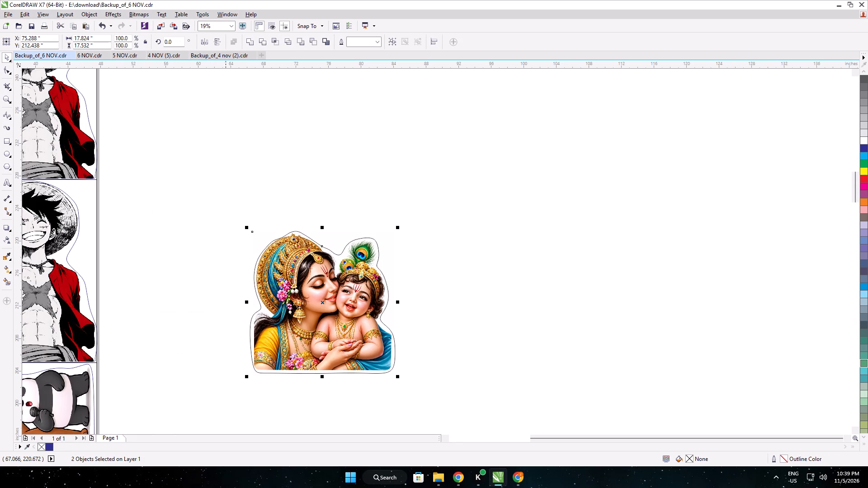
left_click(278, 40)
left_click(240, 140)
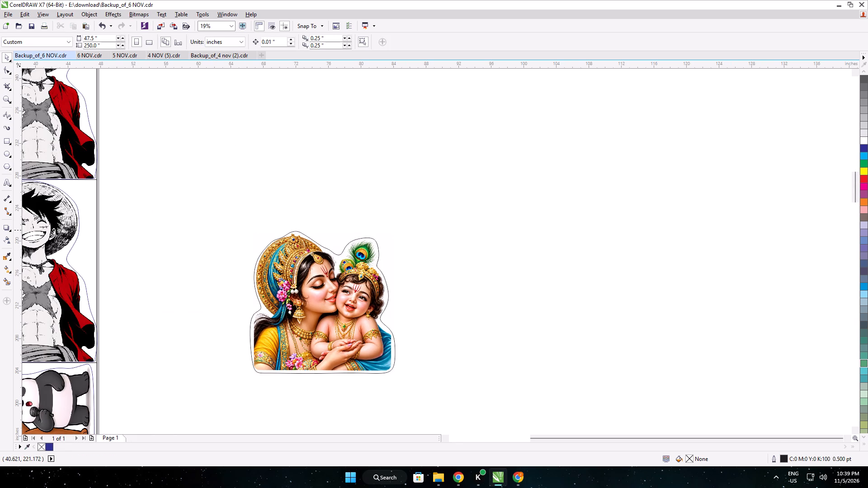
Sample the dark blue of the Luffy sticker's cut outline and apply it to the Yashoda and Krishna cut outline.
left_click(7, 258)
left_click(69, 252)
scroll(330, 242, "up", 2)
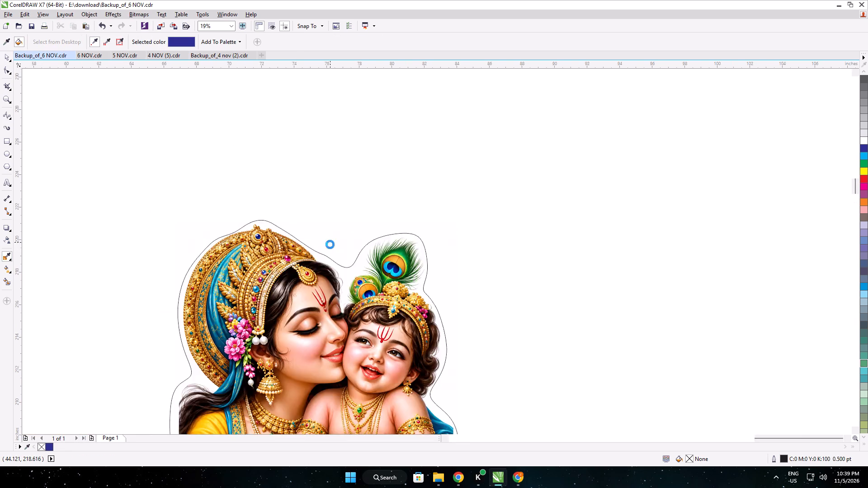
scroll(330, 244, "up", 2)
left_click(309, 310)
scroll(324, 272, "down", 5)
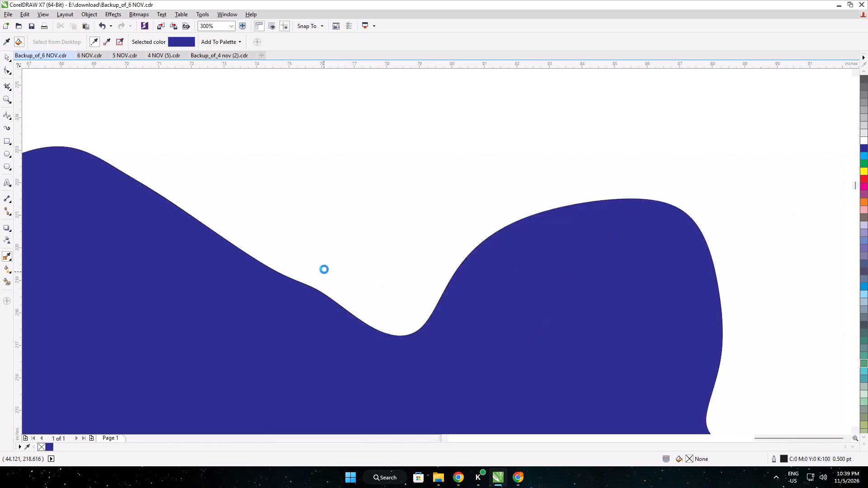
key("ctrl+z")
scroll(315, 279, "up", 4)
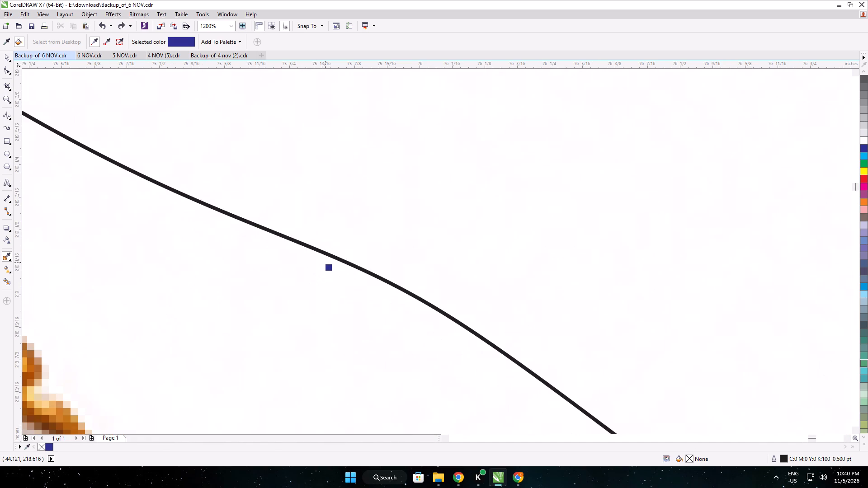
left_click(326, 257)
scroll(326, 257, "down", 11)
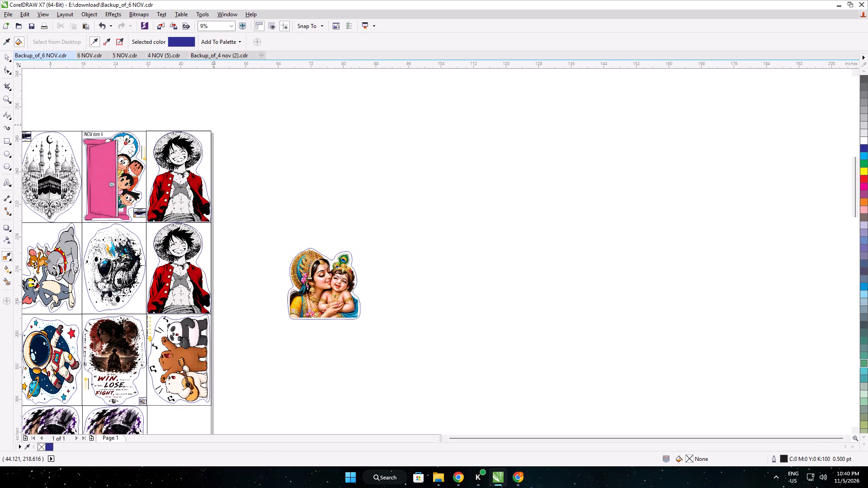
Rotate the Yashoda and Krishna artwork together with its cut outline by 90 degrees.
left_click(7, 59)
left_click_drag(387, 364, 210, 189)
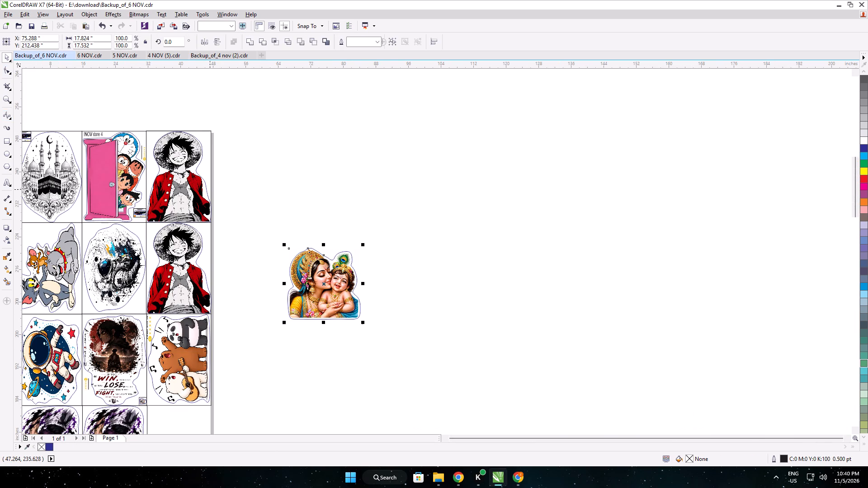
double_click(167, 35)
left_click(170, 38)
type("90")
key("Return")
Draw a rectangular frame around the rotated artwork and tighten it to about 18.4 × 19.1 inches.
left_click(8, 148)
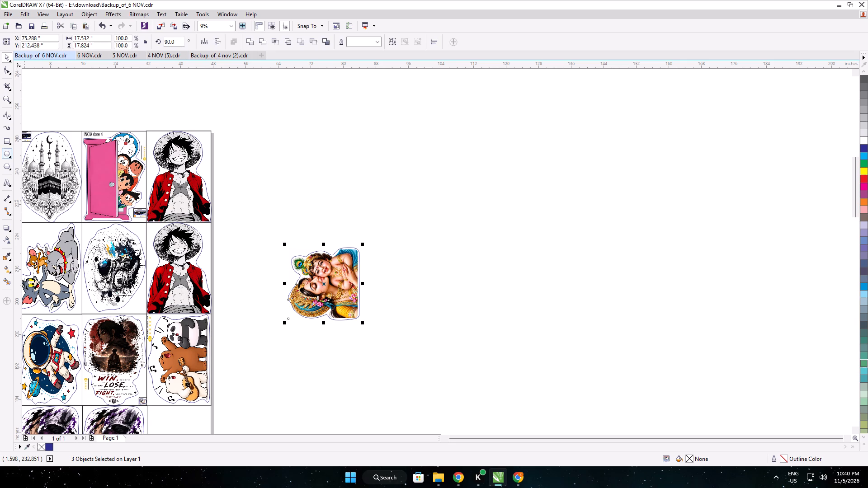
left_click(8, 137)
scroll(336, 333, "up", 2)
middle_click_drag(207, 188, 219, 263)
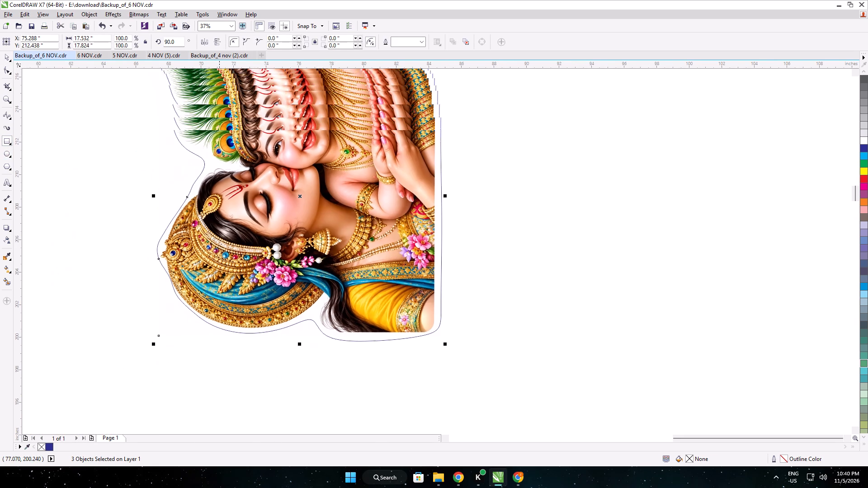
middle_click_drag(219, 263, 220, 296)
scroll(225, 277, "down", 1)
left_click_drag(183, 176, 349, 359)
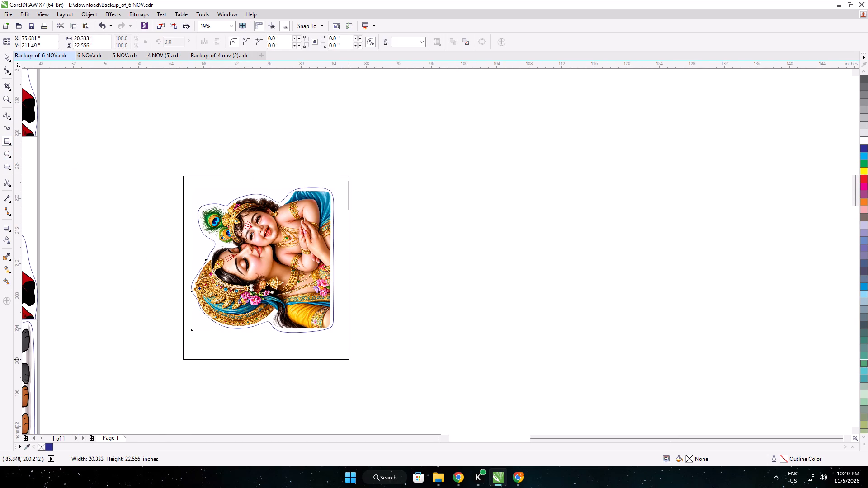
left_click_drag(349, 359, 338, 337)
left_click_drag(181, 173, 189, 183)
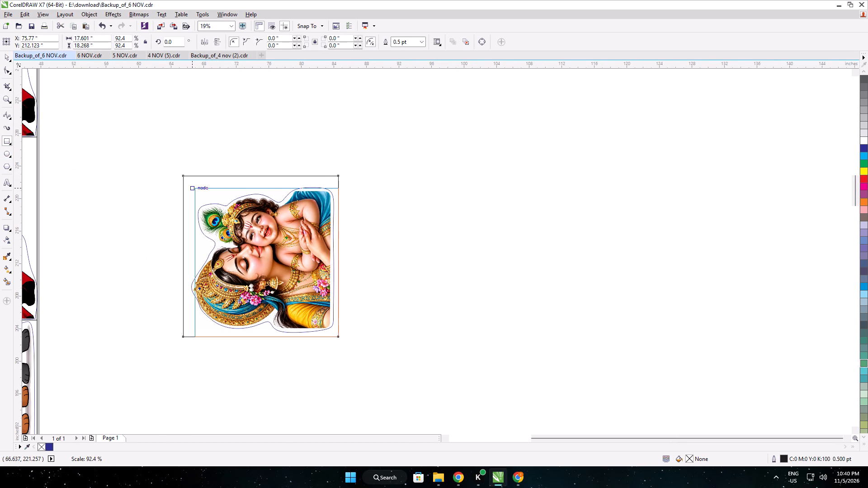
left_click_drag(189, 183, 185, 178)
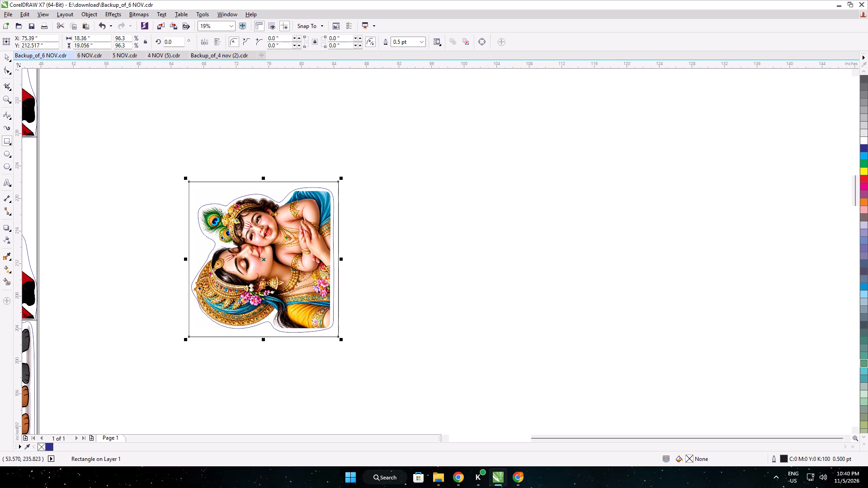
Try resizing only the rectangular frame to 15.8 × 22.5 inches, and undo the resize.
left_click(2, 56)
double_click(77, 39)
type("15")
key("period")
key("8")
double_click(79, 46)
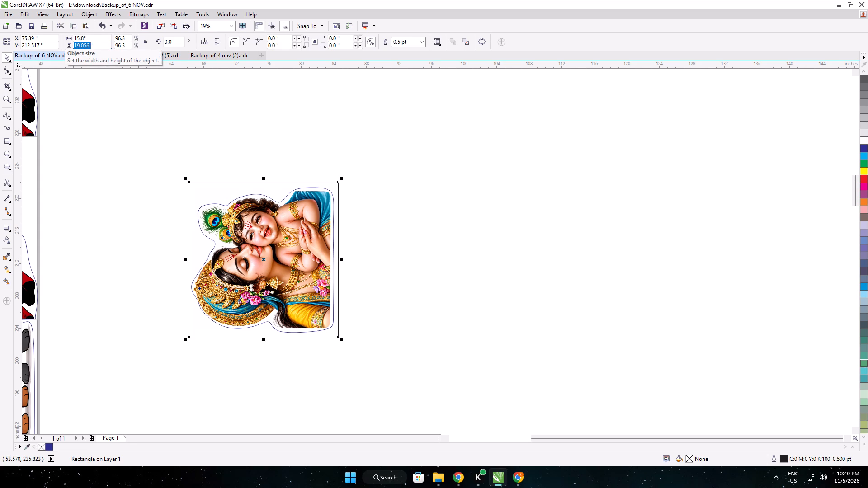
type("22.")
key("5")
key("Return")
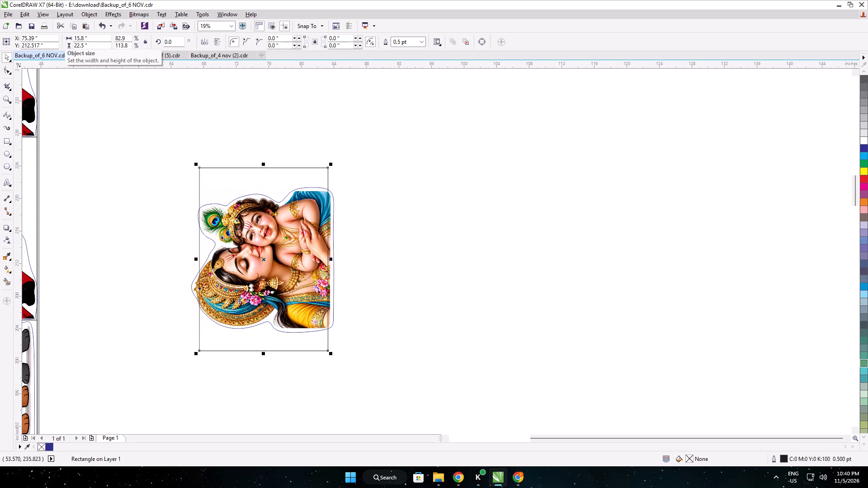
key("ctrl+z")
Resize the frame, artwork and cut outline together to 15.8 × 22.5 inches.
left_click(182, 207)
left_click_drag(125, 145, 394, 391)
double_click(86, 36)
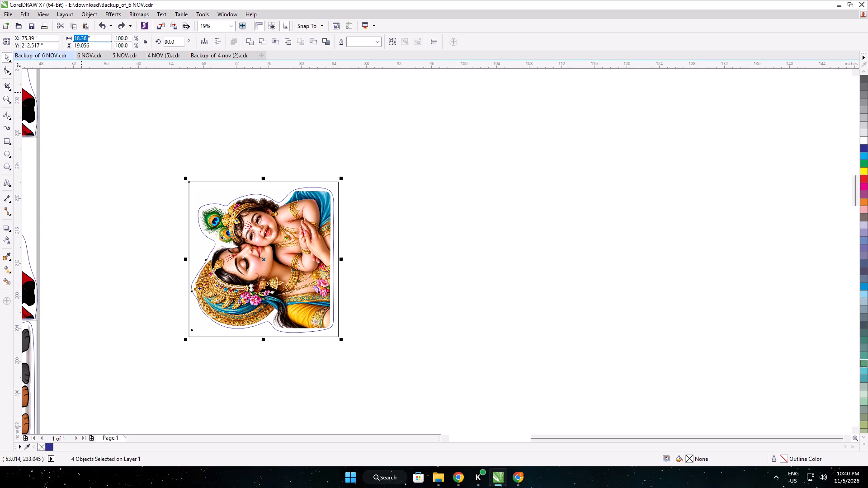
type("15.8")
key("Tab")
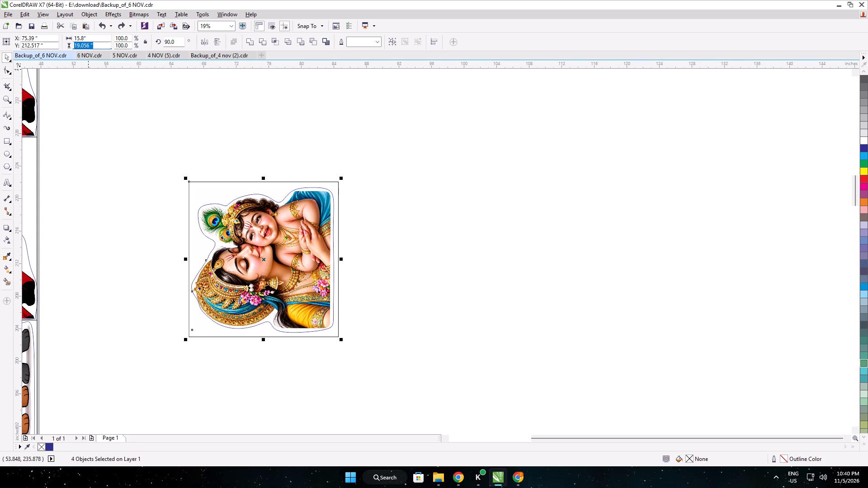
type("22")
type(".5")
key("Return")
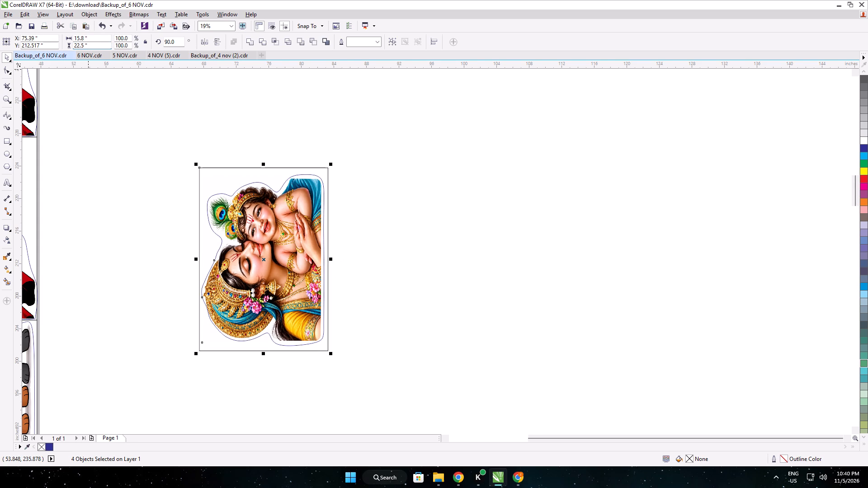
Move the framed Yashoda and Krishna sticker into the empty cell below the singing bears, fitting its frame edges against the neighbouring stickers.
scroll(128, 168, "down", 1)
middle_click_drag(128, 183, 200, 145)
left_click_drag(269, 174, 175, 365)
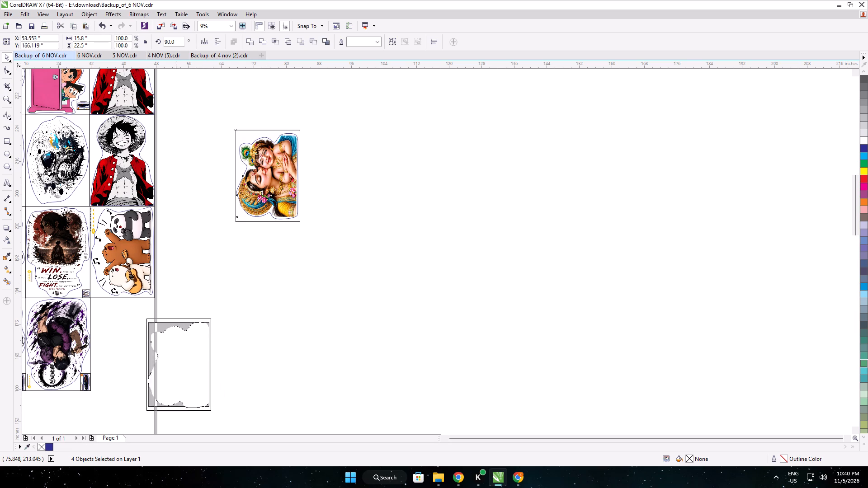
left_click_drag(175, 365, 123, 344)
scroll(101, 311, "up", 2)
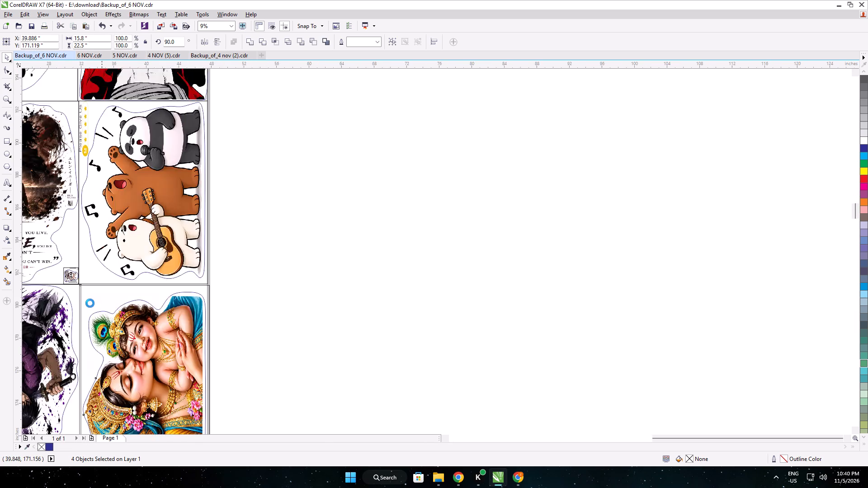
scroll(90, 303, "up", 2)
left_click_drag(81, 281, 73, 272)
middle_click_drag(74, 272, 265, 323)
scroll(265, 323, "up", 1)
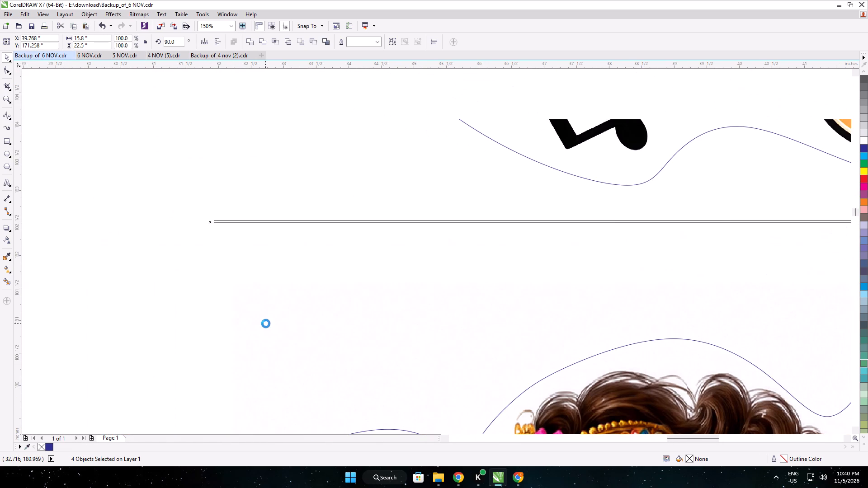
left_click_drag(245, 314, 241, 312)
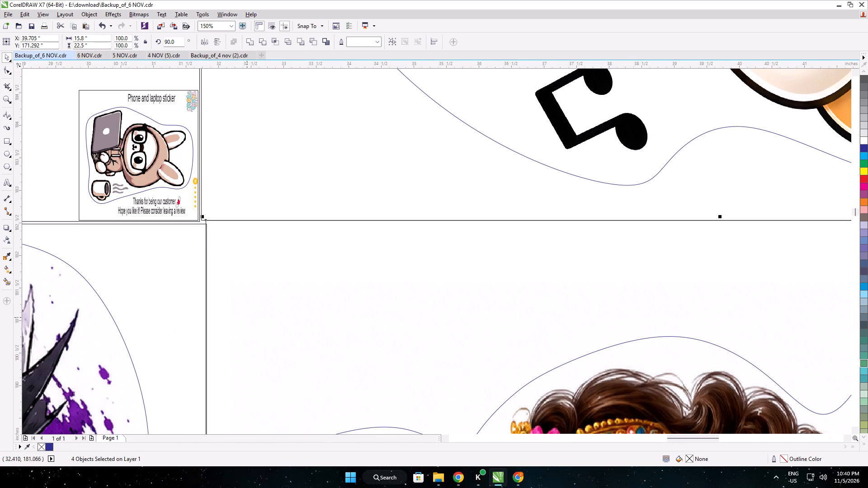